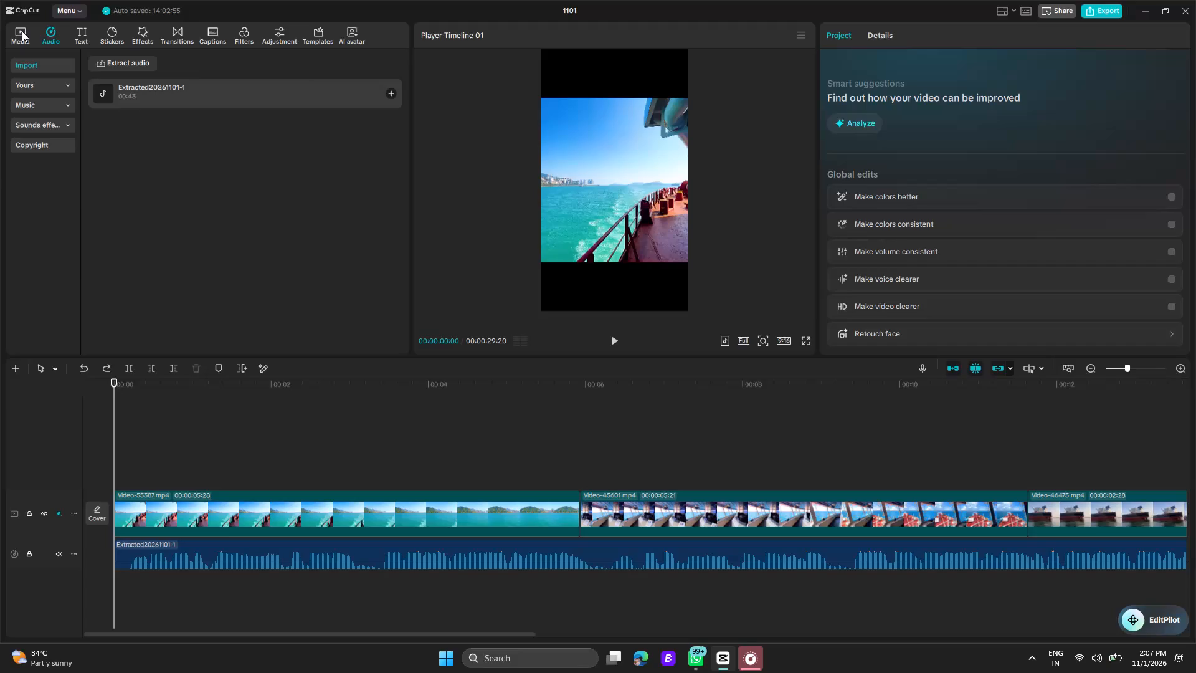
# Import the green-background text image "WhatsApp Image 2026-11-01 at 2.07.09 PM" from the Whatsapp folder on drive D into the project media.
pyautogui.click(22, 31)
pyautogui.click(105, 62)
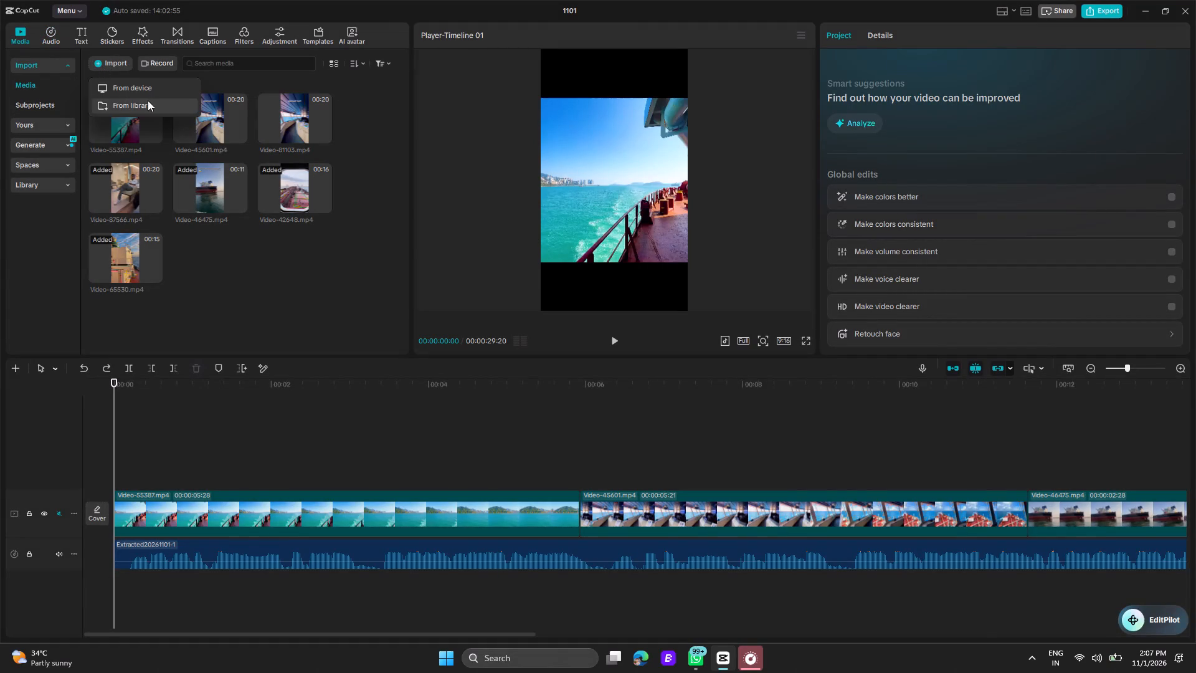
pyautogui.click(140, 90)
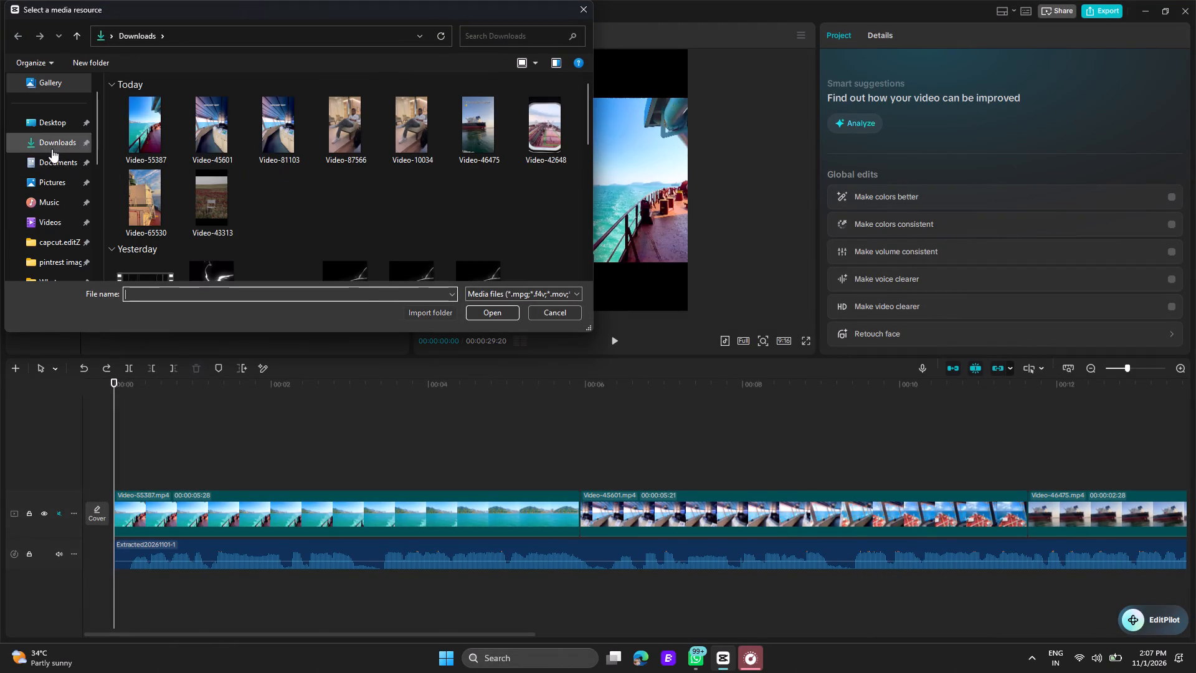
pyautogui.scroll(-1, 61, 239)
pyautogui.click(62, 216)
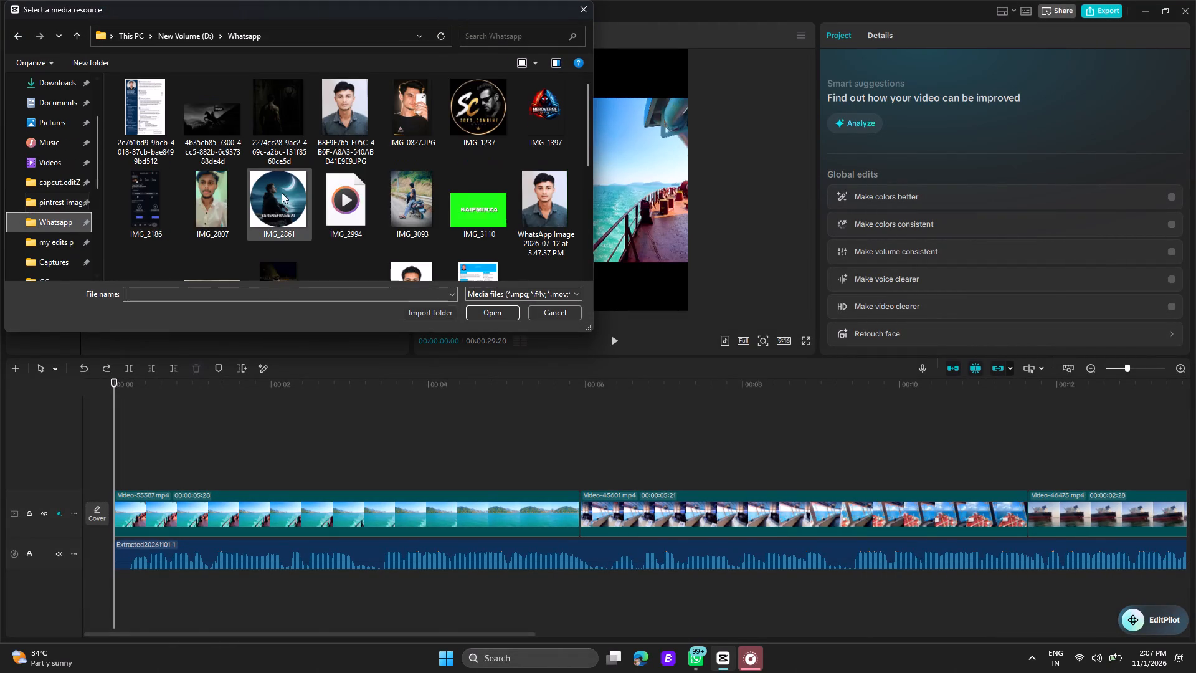
pyautogui.scroll(-2, 265, 177)
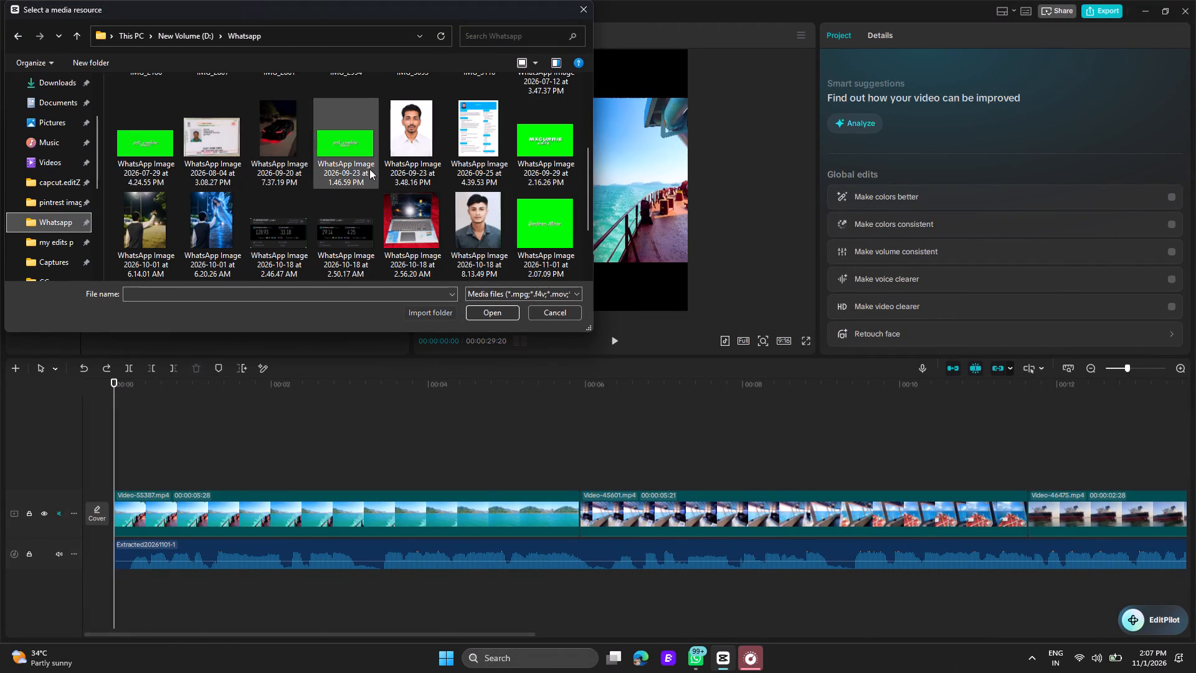
pyautogui.click(544, 244)
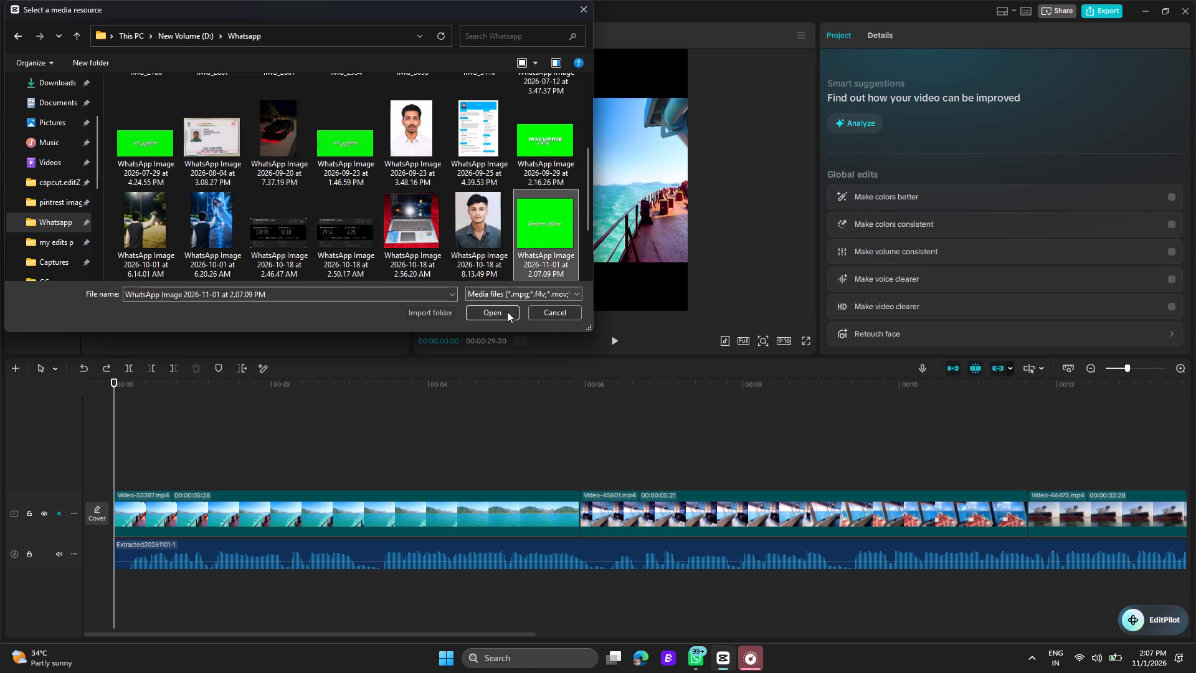
pyautogui.click(507, 312)
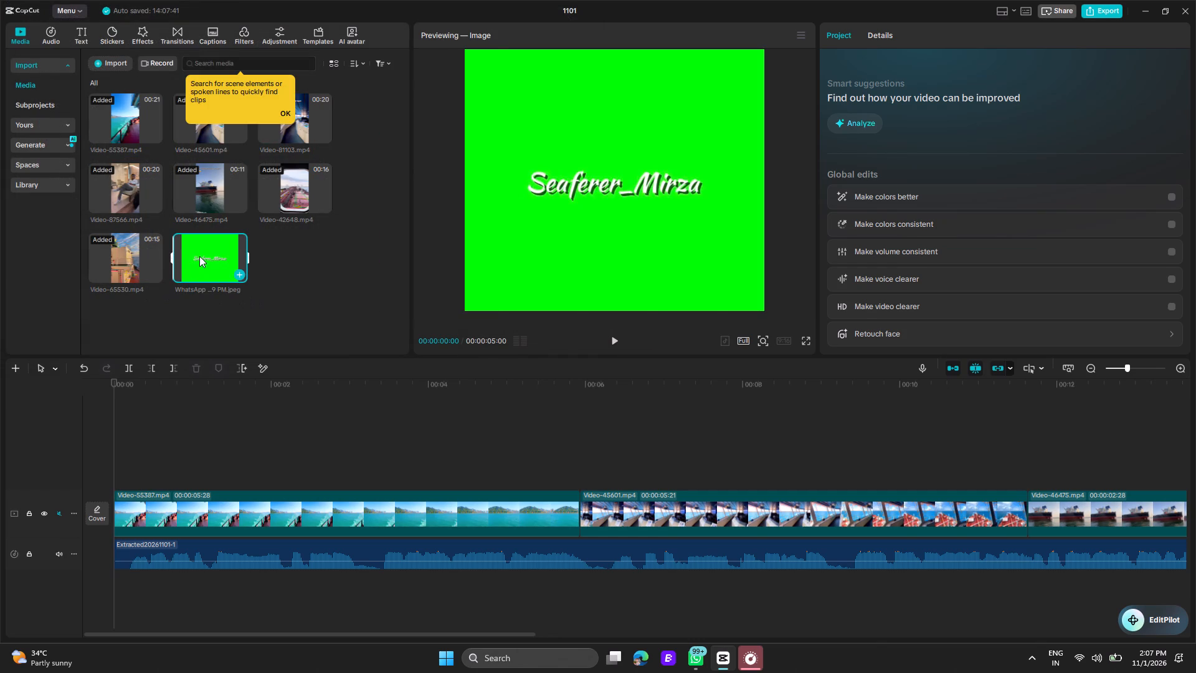
# Place the imported green-background image on a new track above the main video, starting at 00:00.
pyautogui.moveTo(199, 256); pyautogui.dragTo(111, 469)
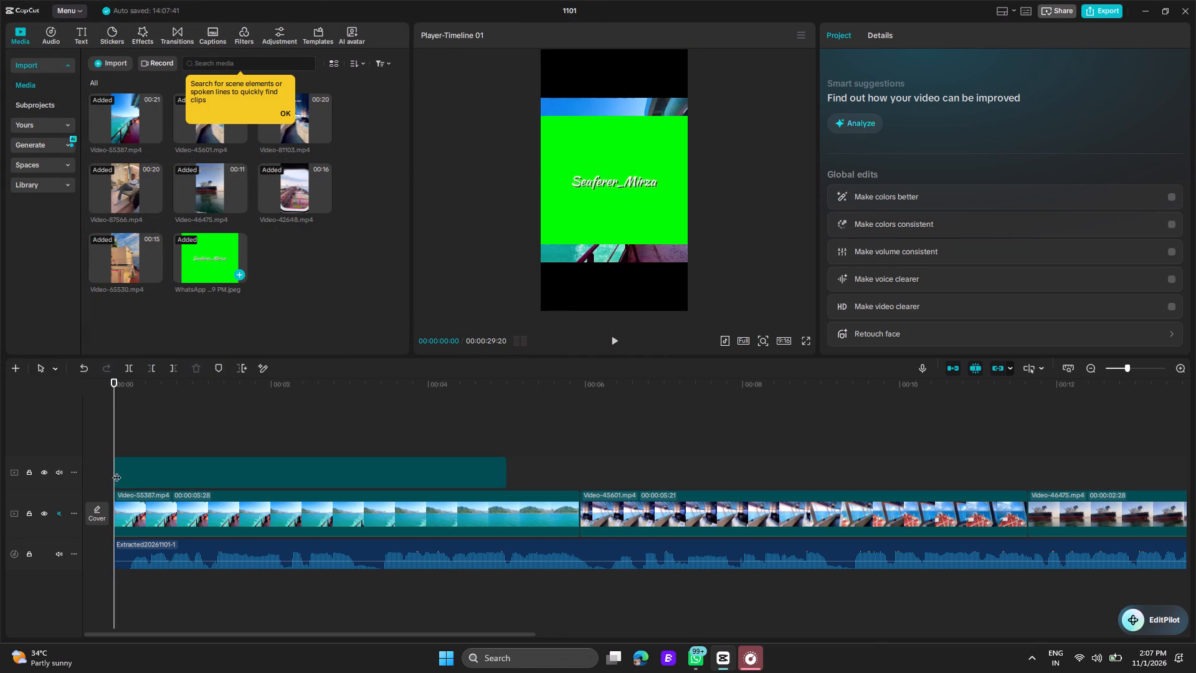
# Remove the overlay image's green background with Chroma key, sampling the green and raising the intensity to about 57.
pyautogui.click(968, 60)
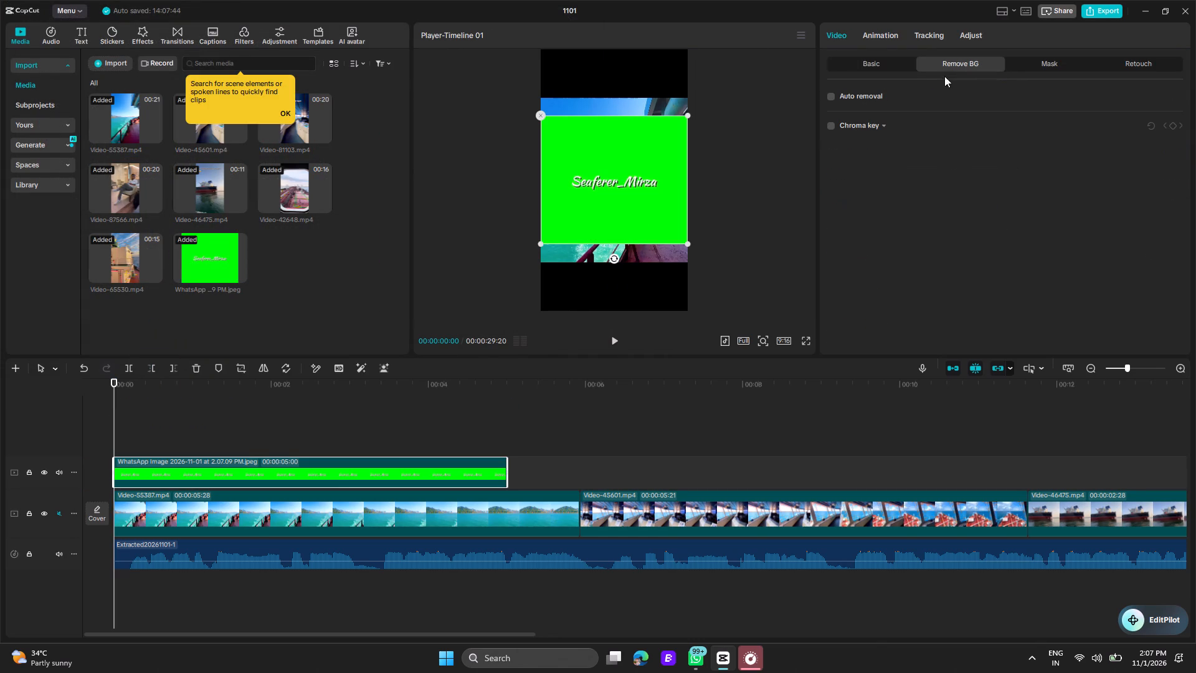
pyautogui.click(832, 125)
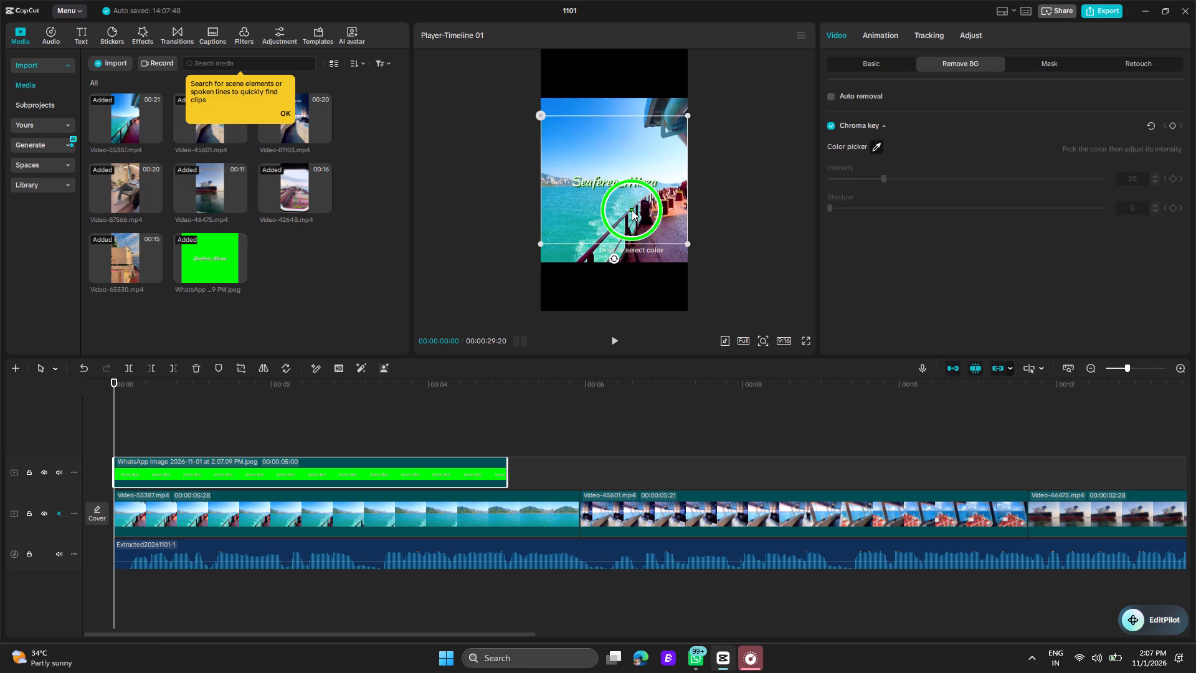
pyautogui.click(632, 210)
pyautogui.click(985, 180)
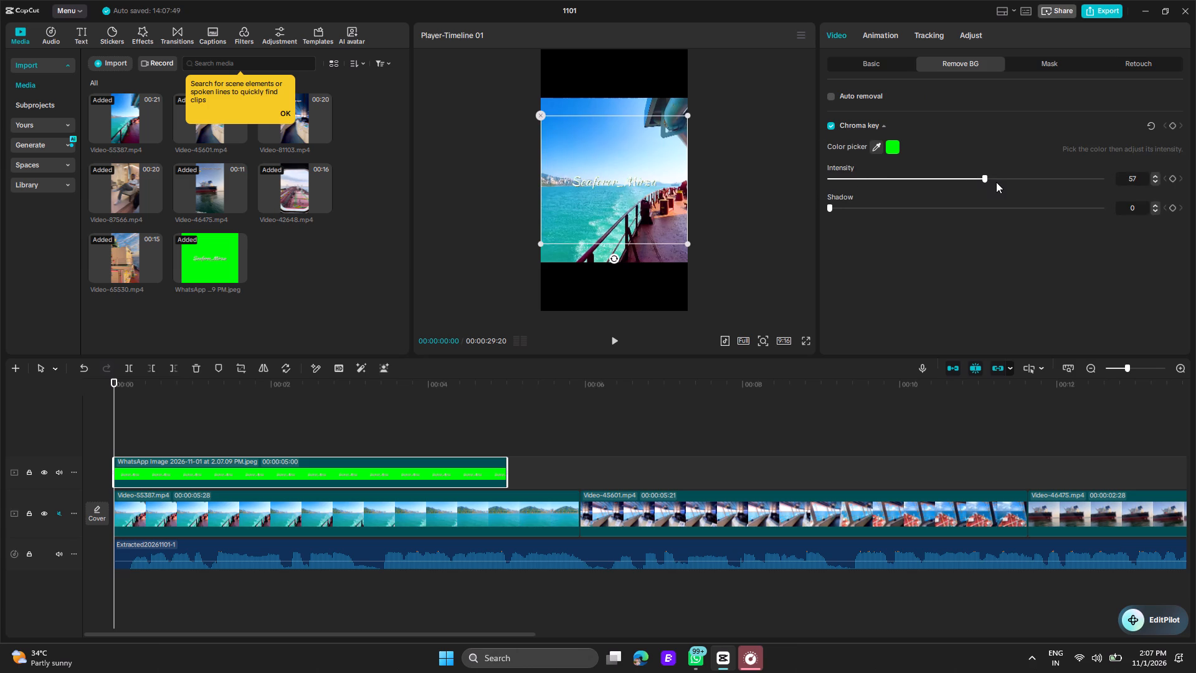
pyautogui.doubleClick(991, 178)
pyautogui.click(991, 178)
# Scale the keyed text overlay down to 55%.
pyautogui.click(875, 65)
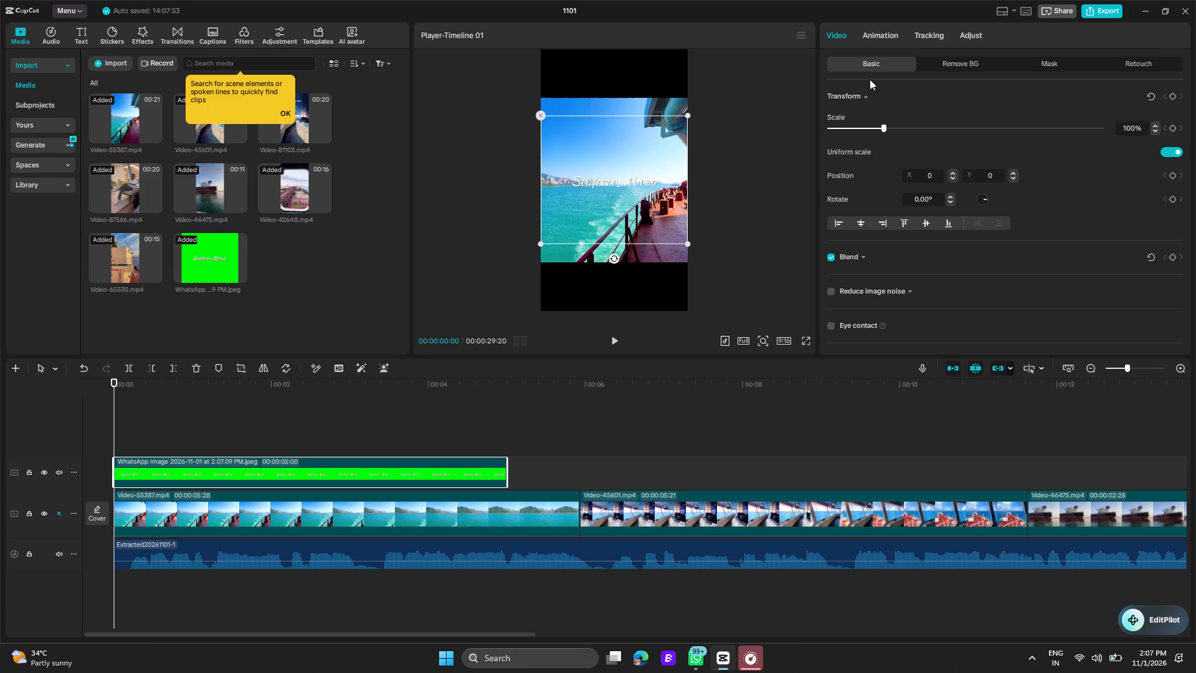
pyautogui.click(865, 127)
pyautogui.moveTo(865, 127); pyautogui.dragTo(858, 127)
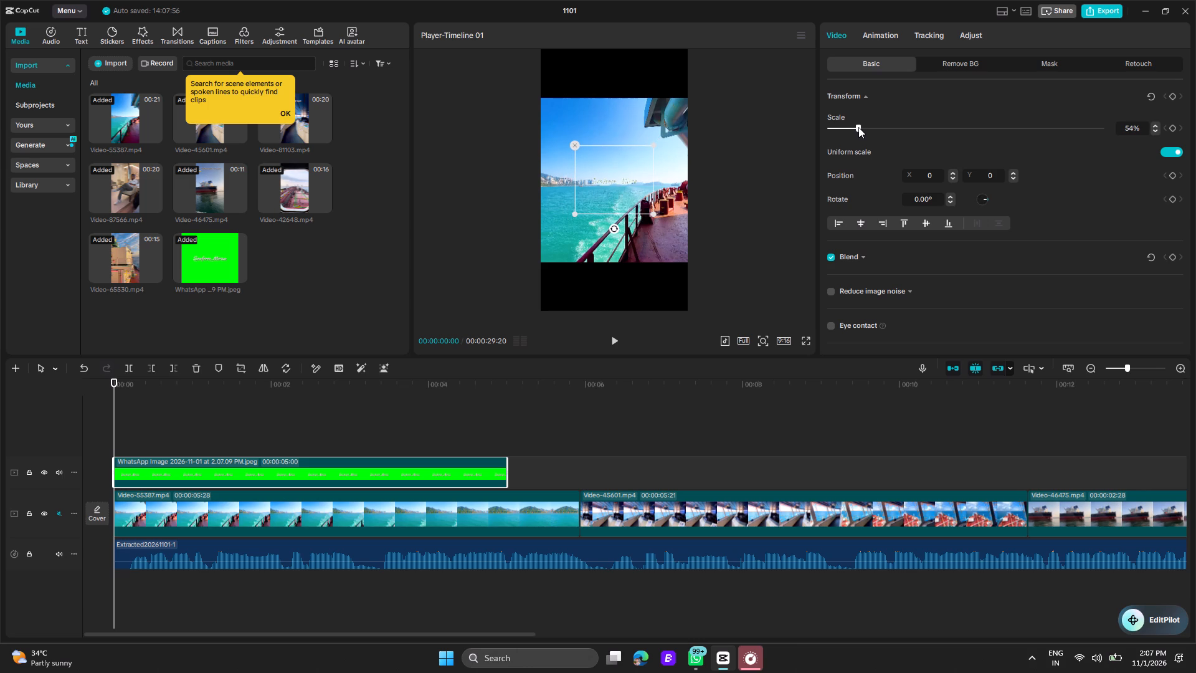
pyautogui.moveTo(858, 127); pyautogui.dragTo(861, 131)
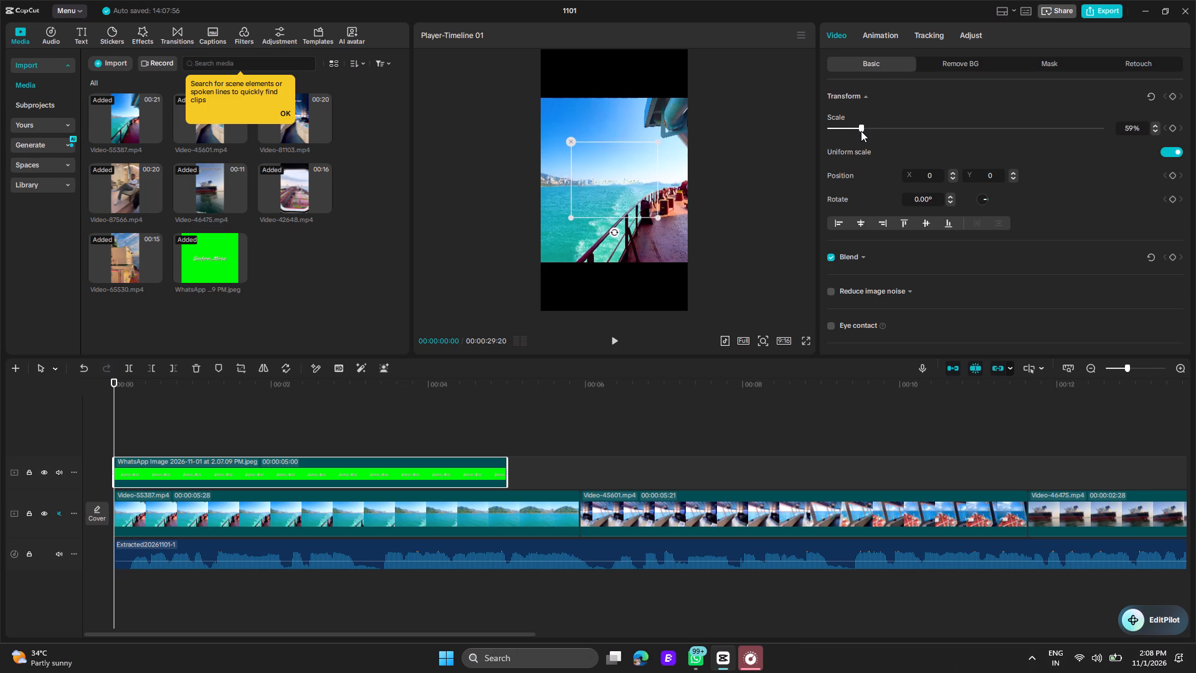
pyautogui.moveTo(861, 131); pyautogui.dragTo(859, 131)
# Nudge the text overlay slightly downward in the video frame.
pyautogui.moveTo(592, 189); pyautogui.dragTo(592, 194)
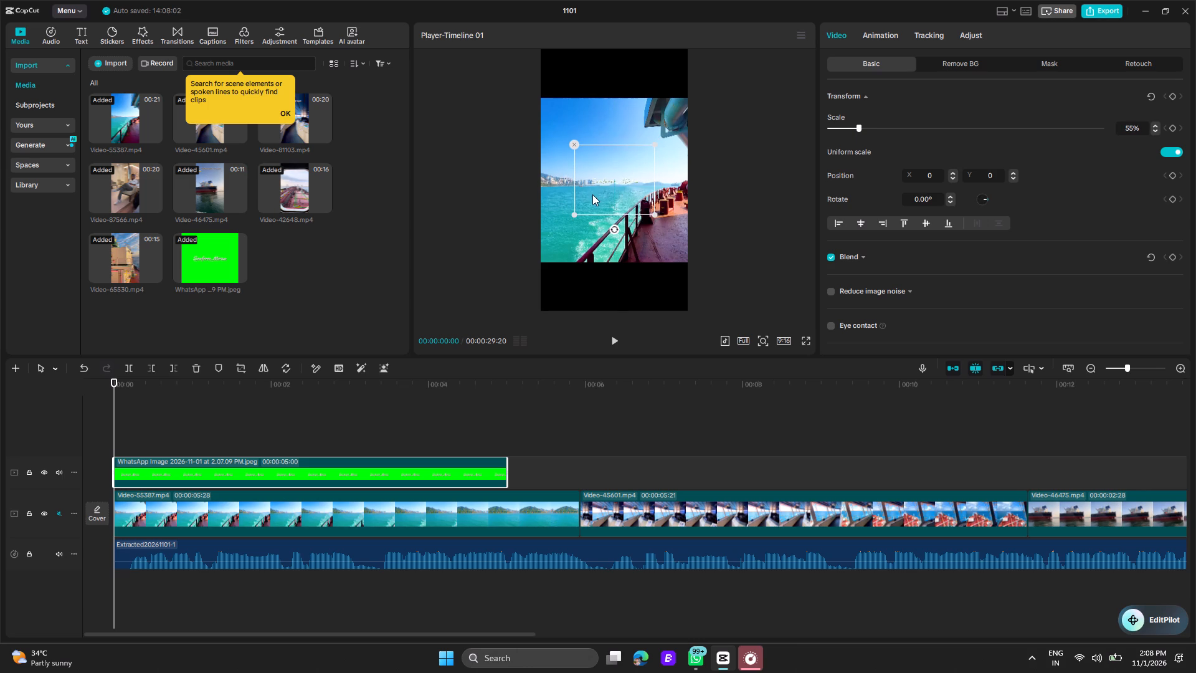
# Move the name image overlay to the lower centre of the frame, at about X 0, Y -997.
pyautogui.moveTo(592, 194); pyautogui.dragTo(592, 257)
pyautogui.moveTo(606, 256); pyautogui.dragTo(606, 264)
pyautogui.moveTo(615, 242); pyautogui.dragTo(611, 229)
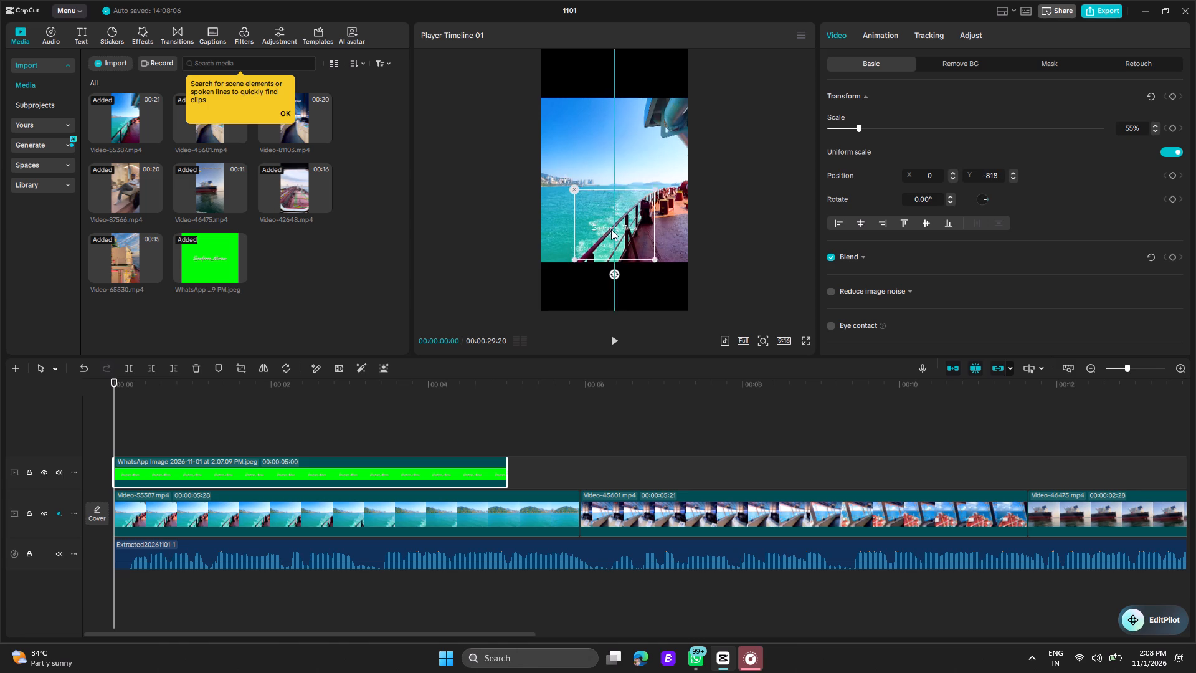
pyautogui.moveTo(611, 229); pyautogui.dragTo(619, 253)
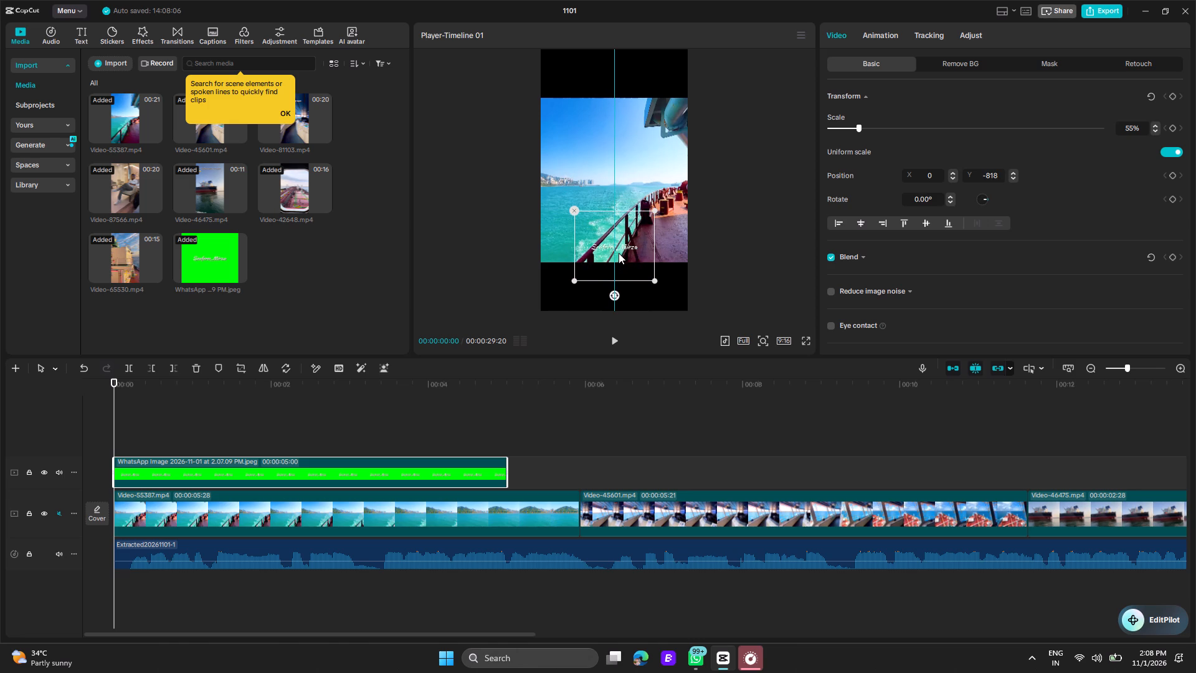
pyautogui.moveTo(619, 253); pyautogui.dragTo(617, 255)
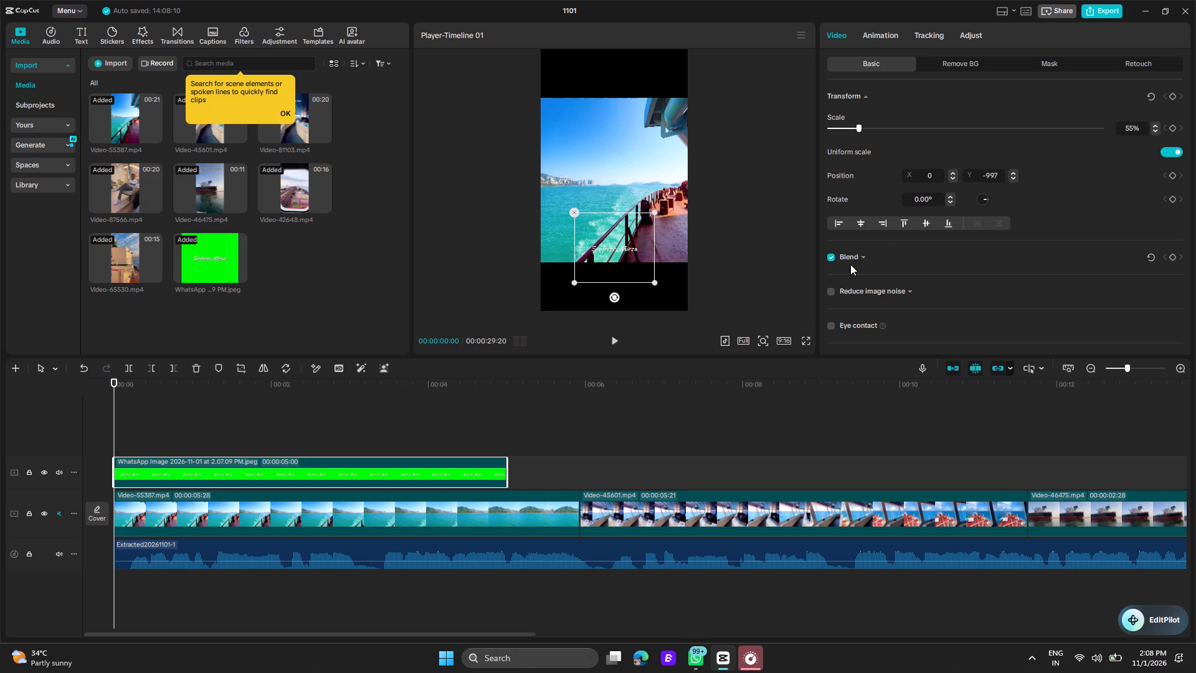
# Set the name image overlay's blend mode to Overlay.
pyautogui.click(864, 257)
pyautogui.click(987, 275)
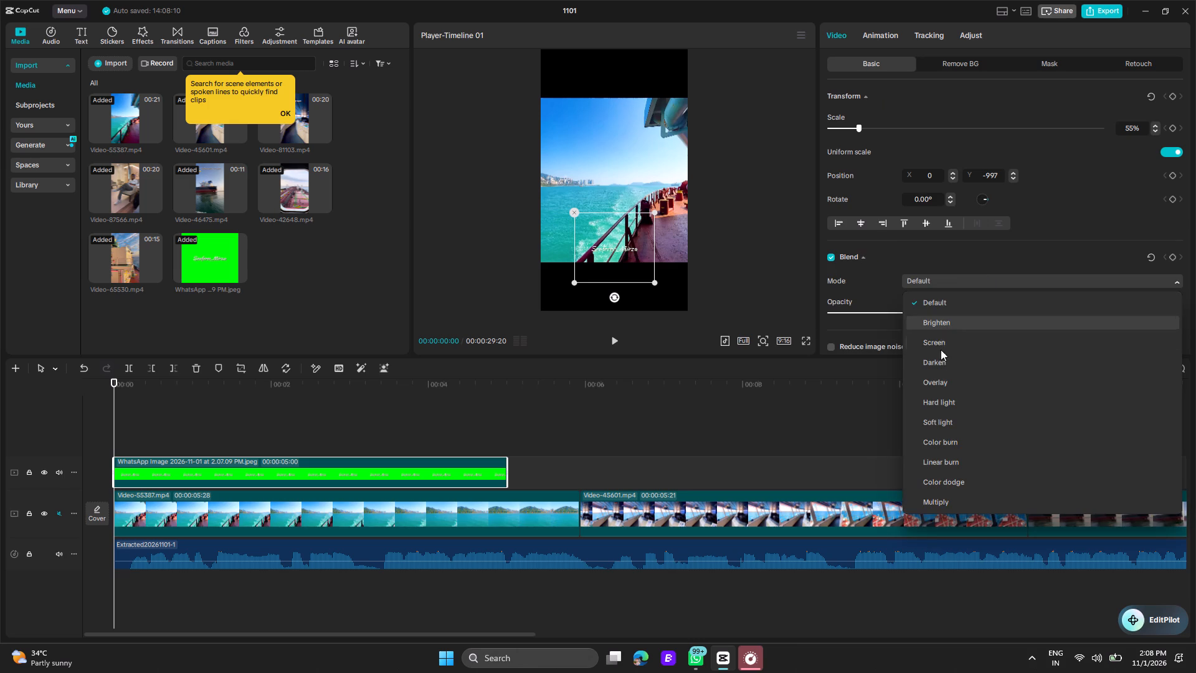
pyautogui.click(945, 376)
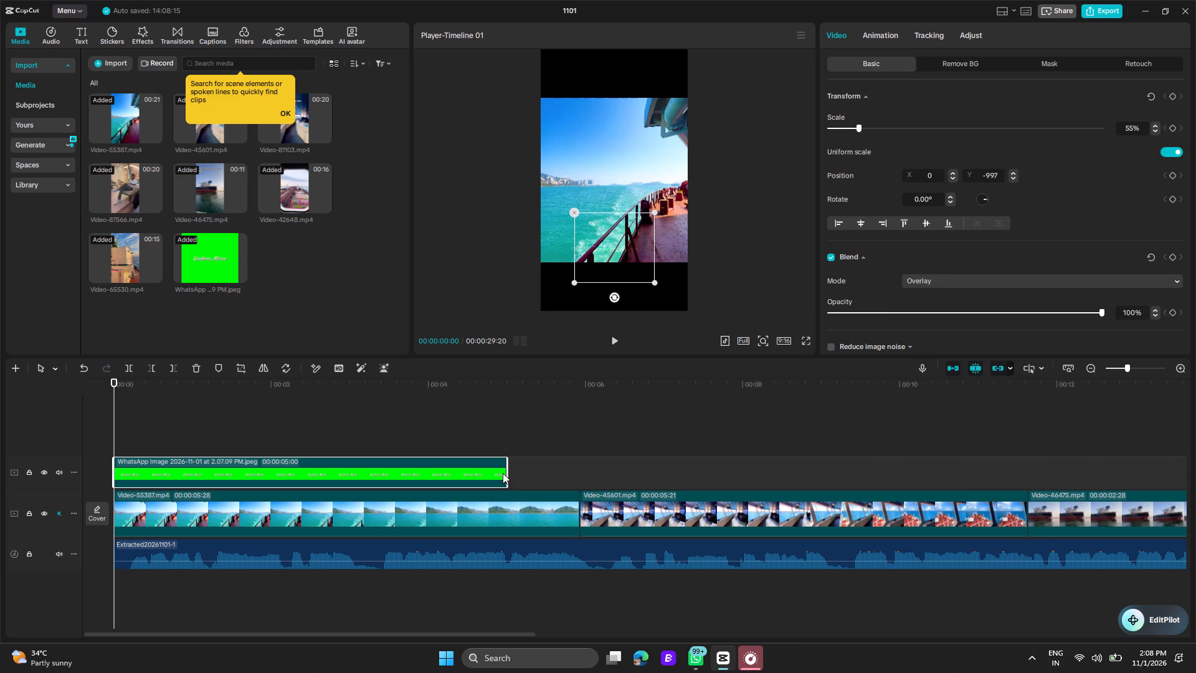
# Extend the name image overlay clip on the timeline so it ends with the main video track.
pyautogui.moveTo(510, 474); pyautogui.dragTo(1195, 504)
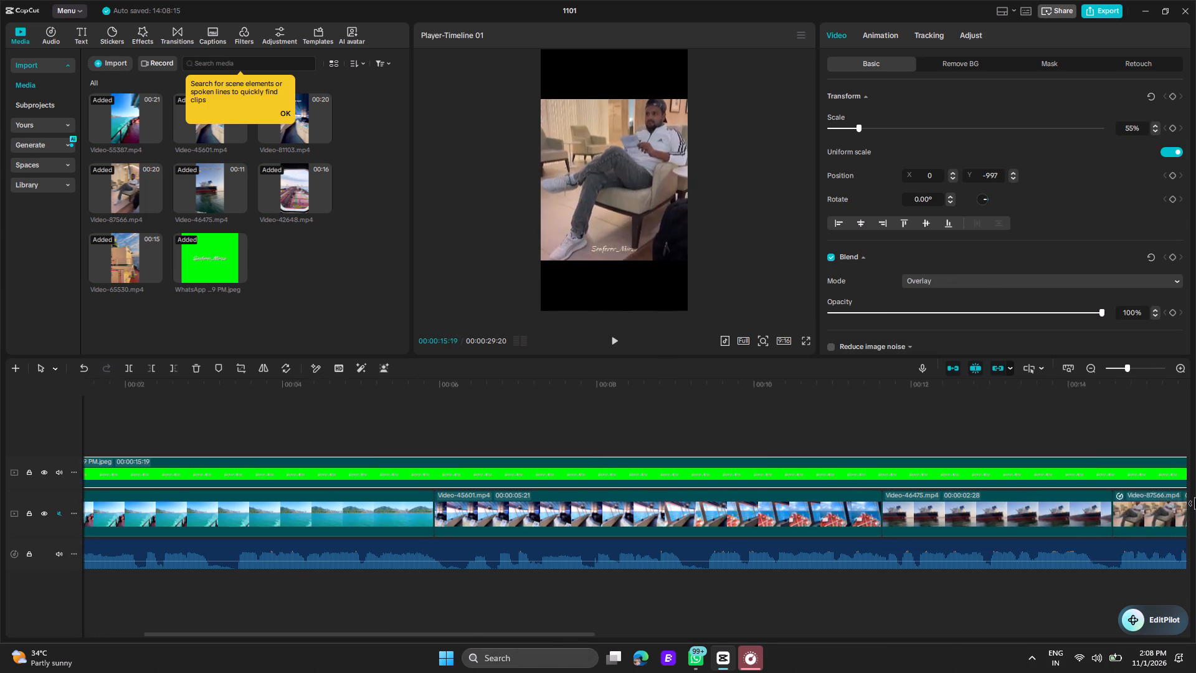
pyautogui.moveTo(1195, 504); pyautogui.dragTo(1192, 515)
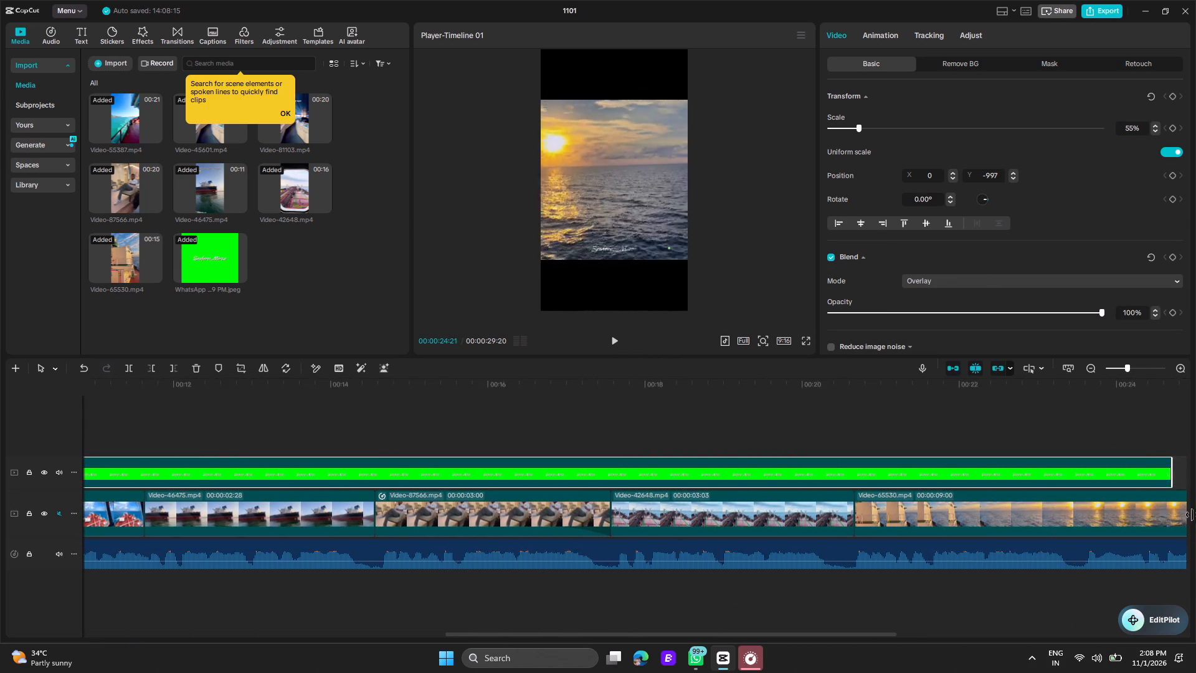
pyautogui.moveTo(1192, 515); pyautogui.dragTo(945, 538)
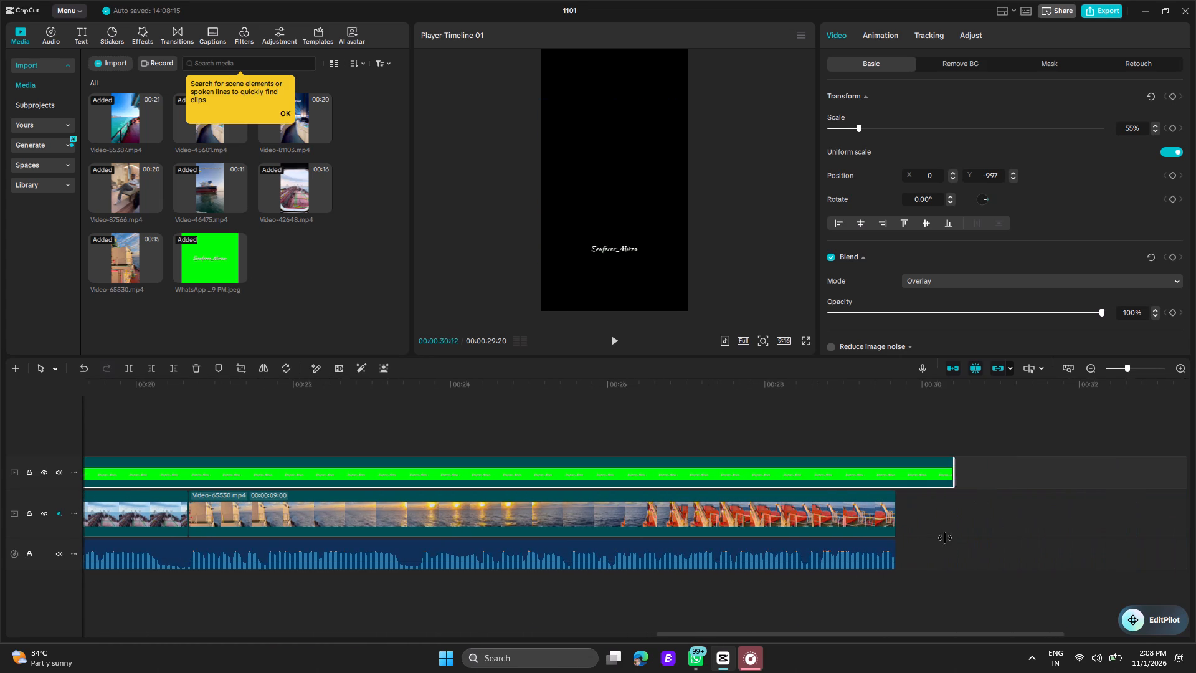
pyautogui.moveTo(945, 538); pyautogui.dragTo(895, 536)
# Play back the timeline to preview the name overlay across the video clips.
pyautogui.click(793, 421)
pyautogui.moveTo(793, 421); pyautogui.dragTo(0, 442)
pyautogui.press('space')
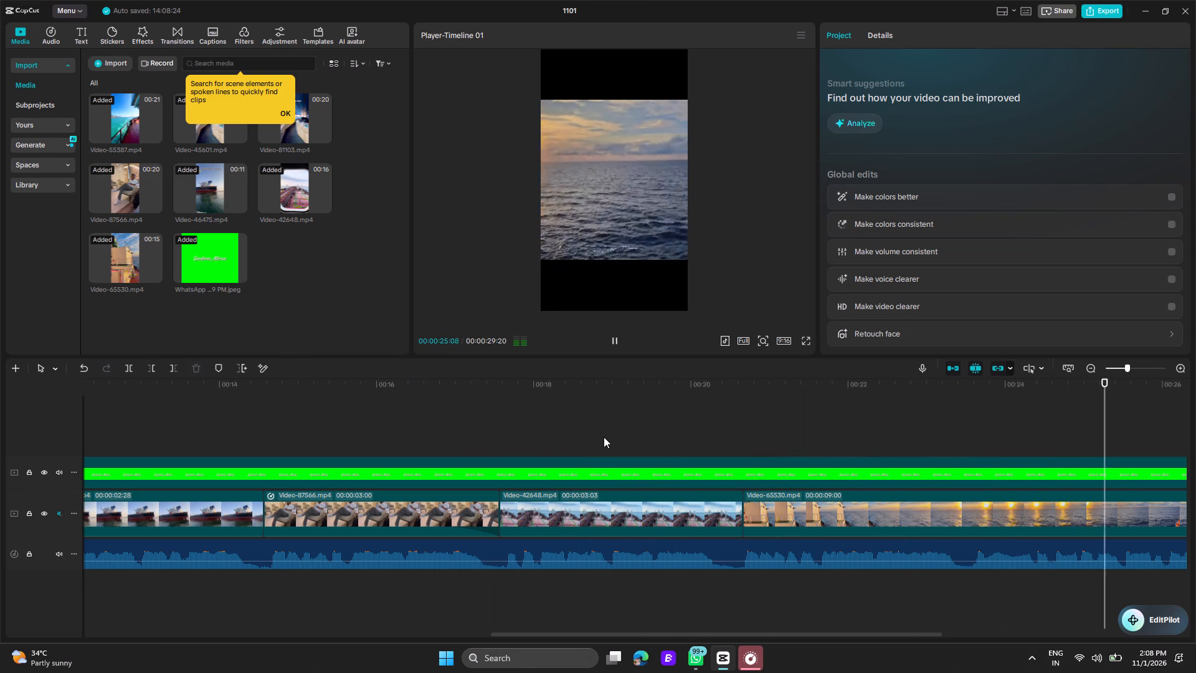
pyautogui.click(615, 394)
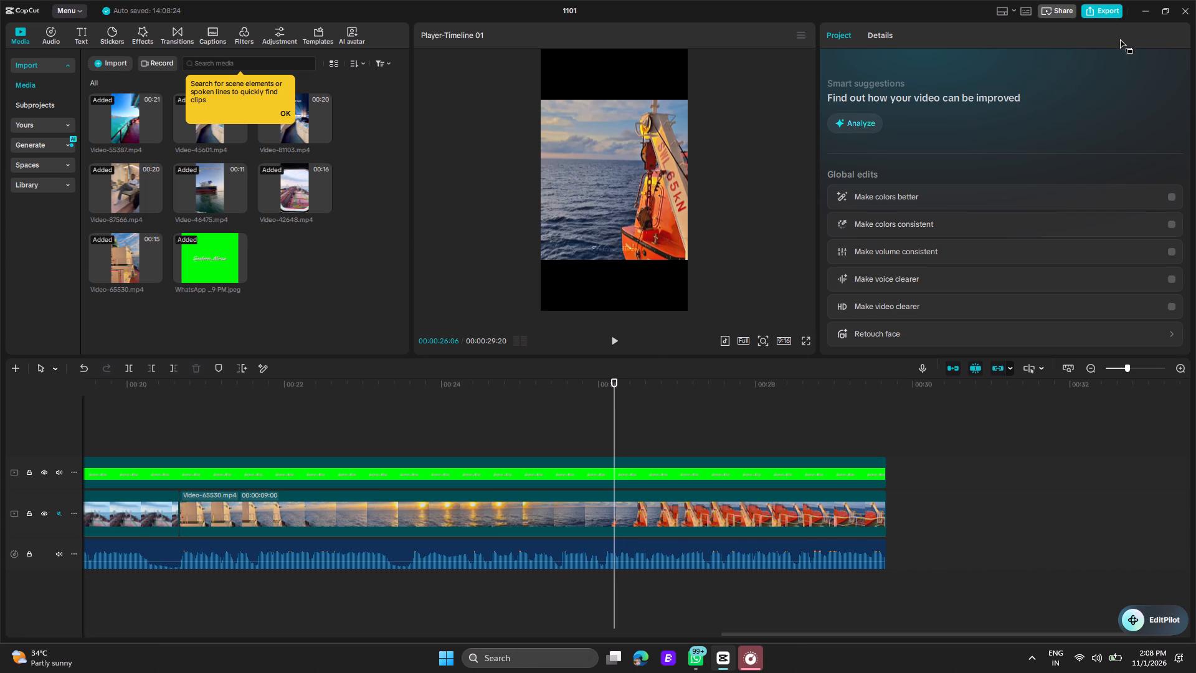
# Minimize CapCut and close the Realtek Audio Console window on the desktop.
pyautogui.click(1146, 9)
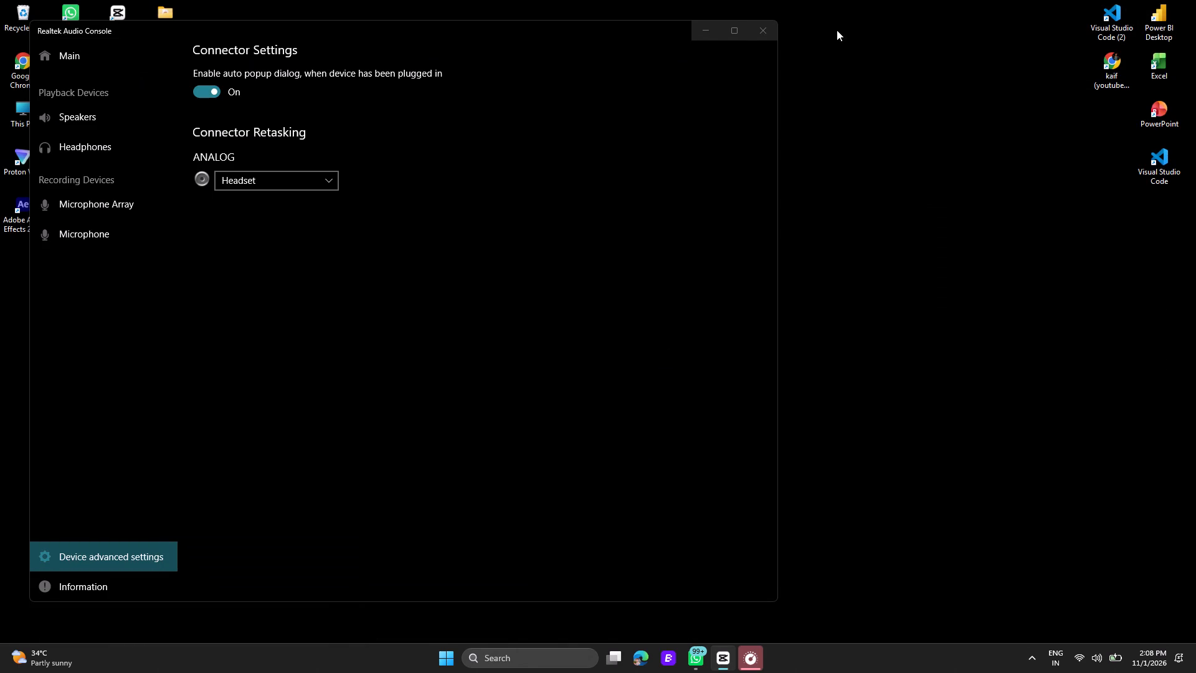
pyautogui.click(769, 29)
# Open Google Chrome with a user profile and go to YouTube.
pyautogui.doubleClick(13, 69)
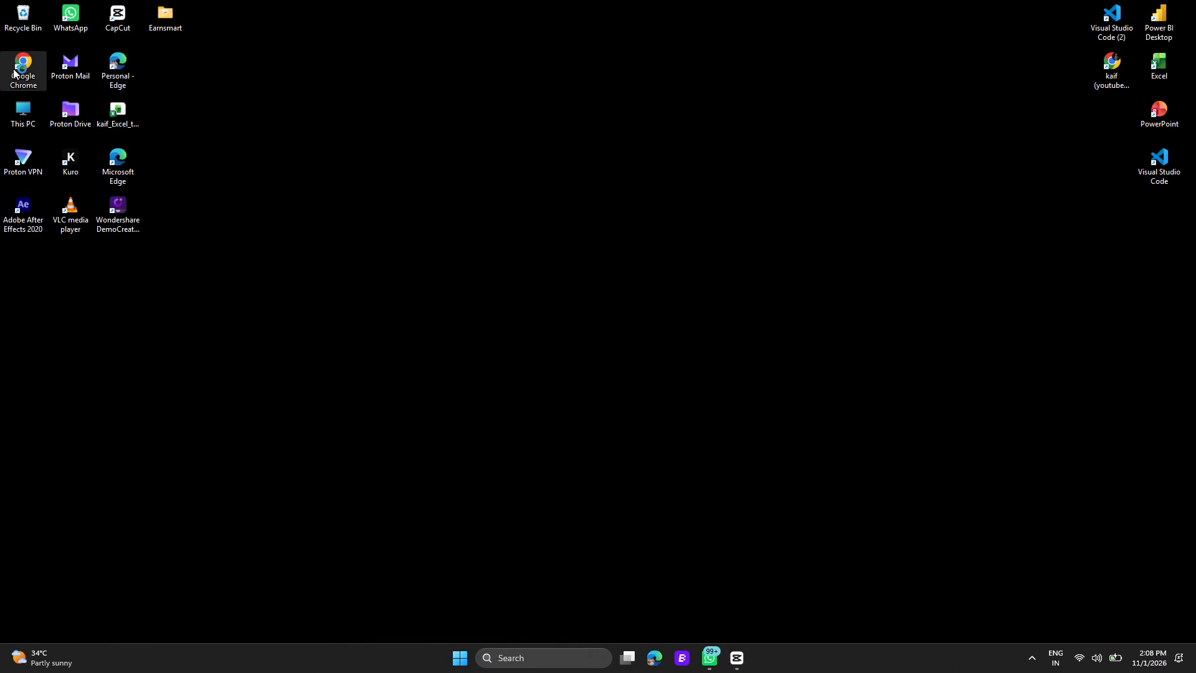
pyautogui.click(451, 313)
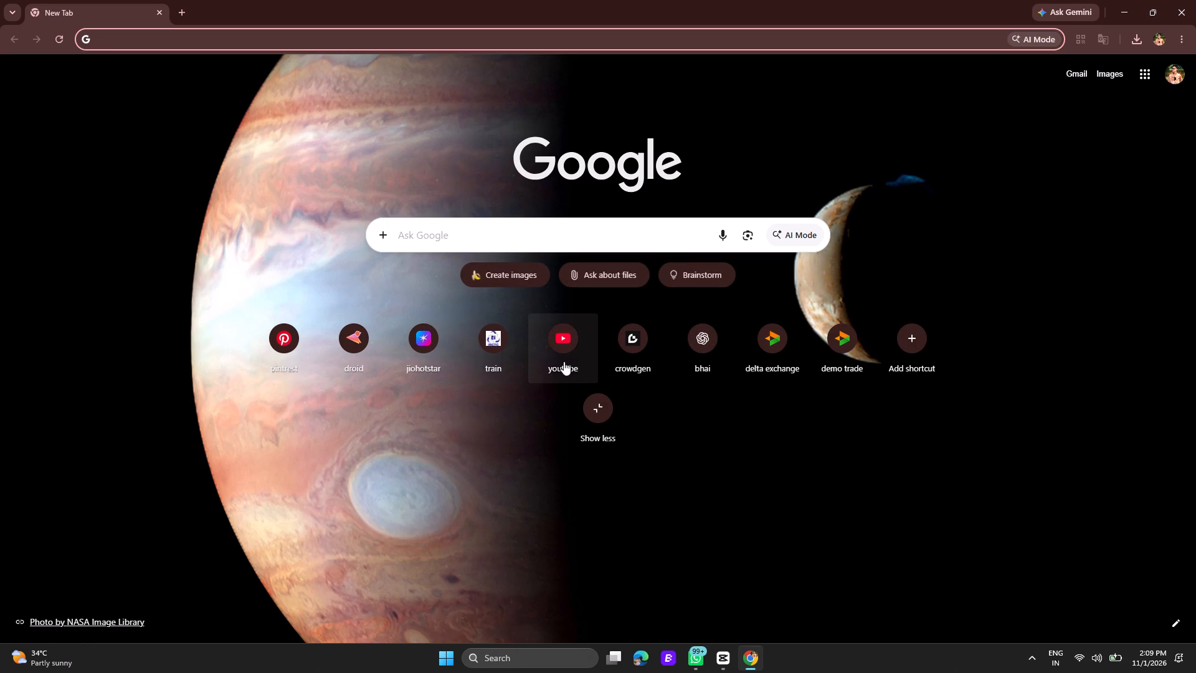
pyautogui.click(558, 360)
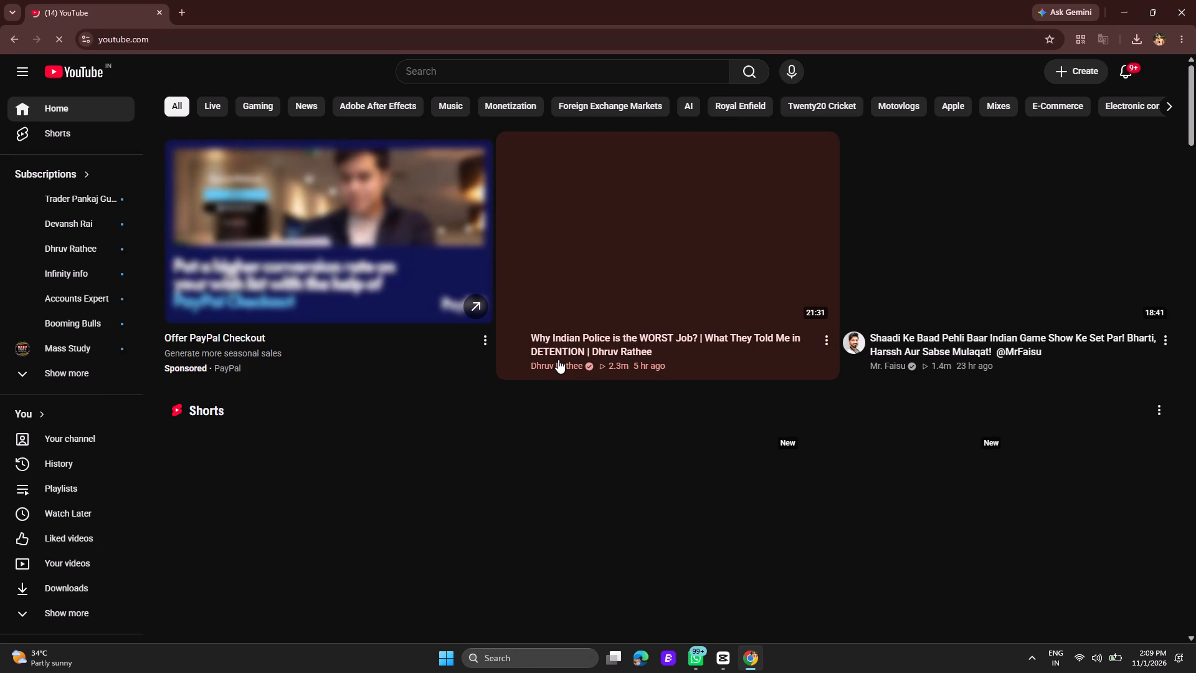
# Search YouTube for "baga vich main te tode black screen status".
pyautogui.click(527, 75)
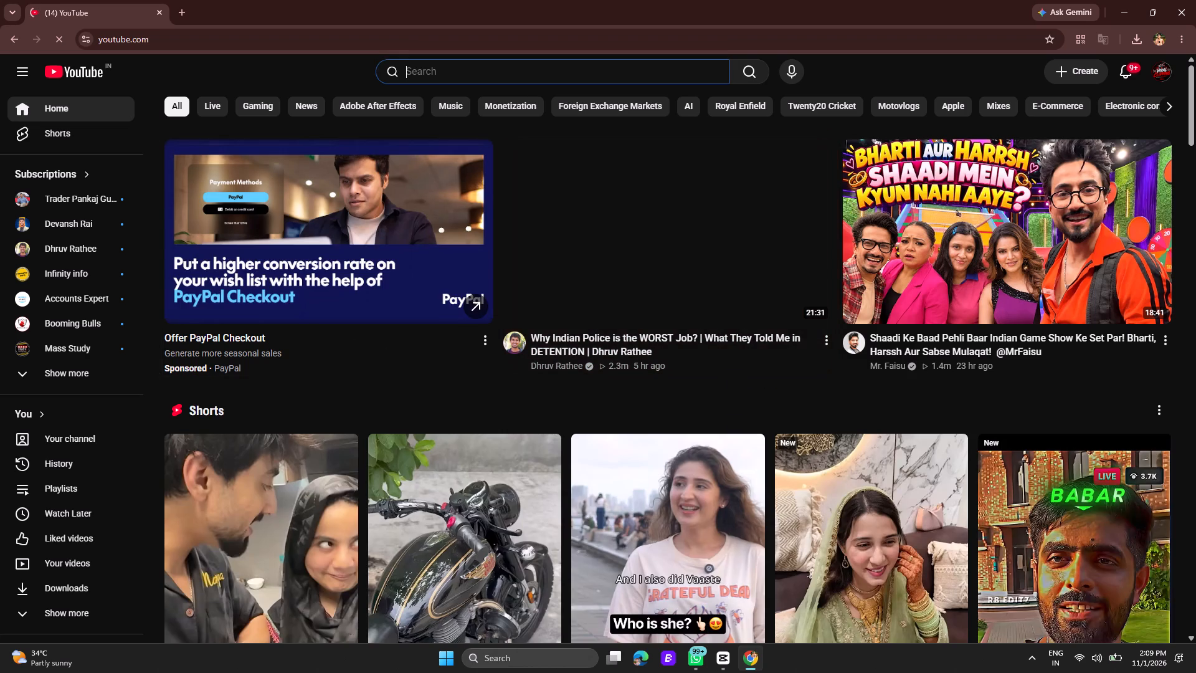
pyautogui.write('ba')
pyautogui.write('ga')
pyautogui.press('space')
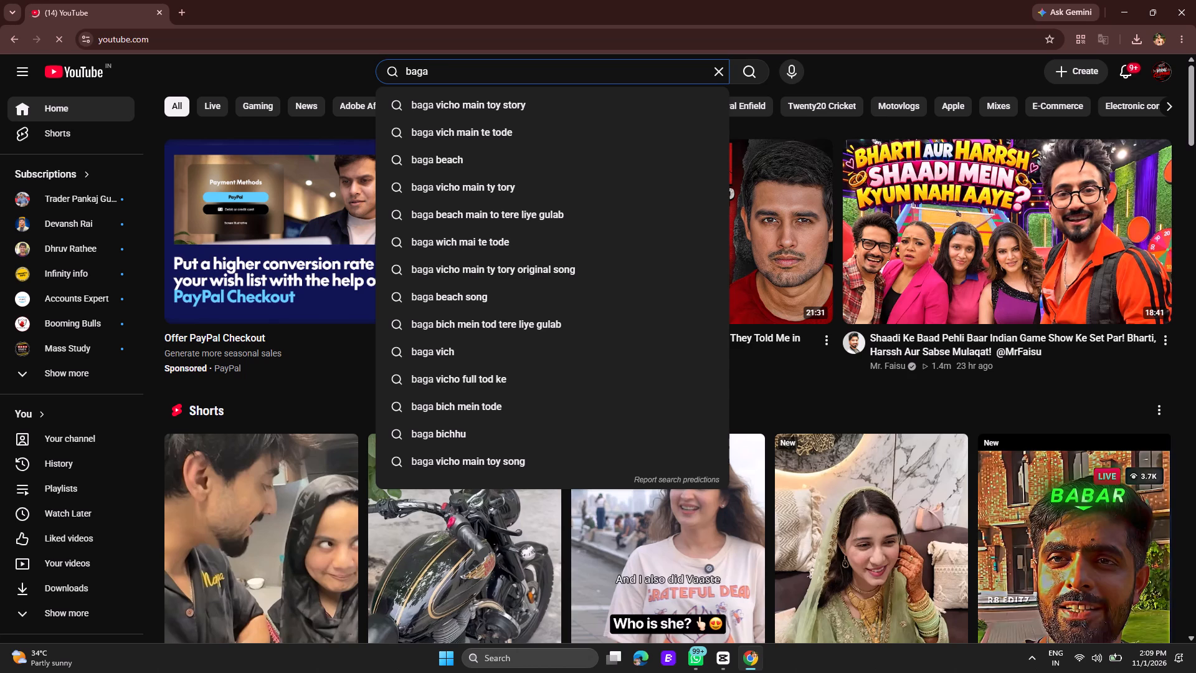
pyautogui.write('vich')
pyautogui.press('space')
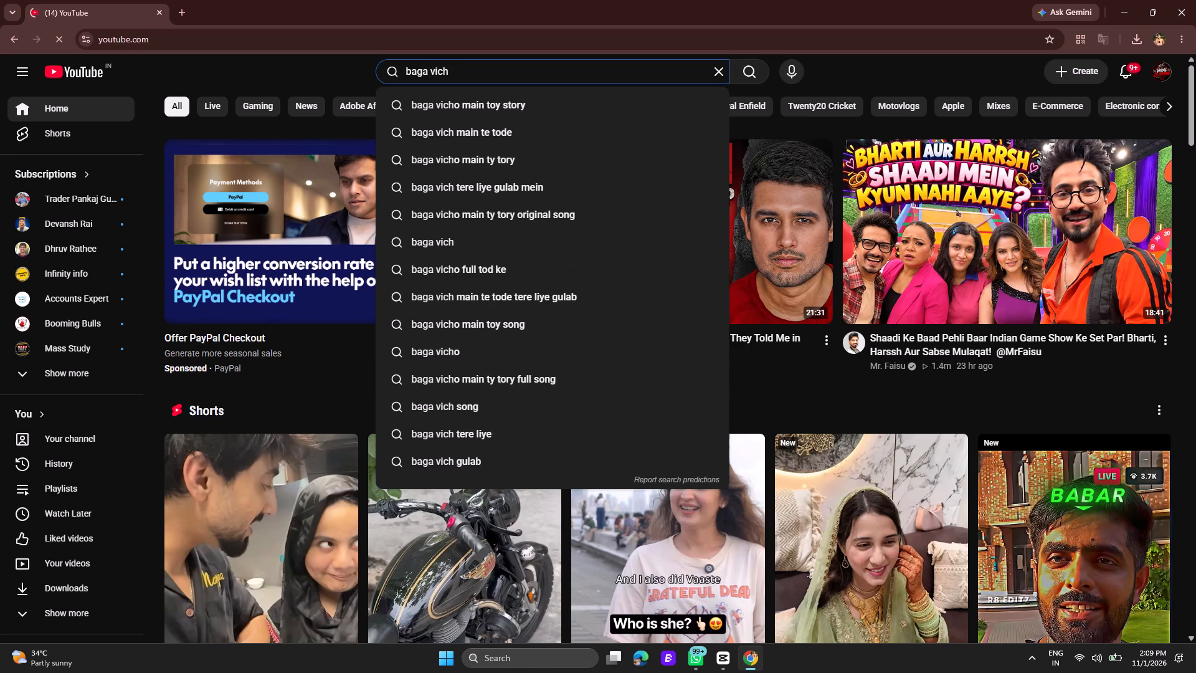
pyautogui.write('main')
pyautogui.press('space')
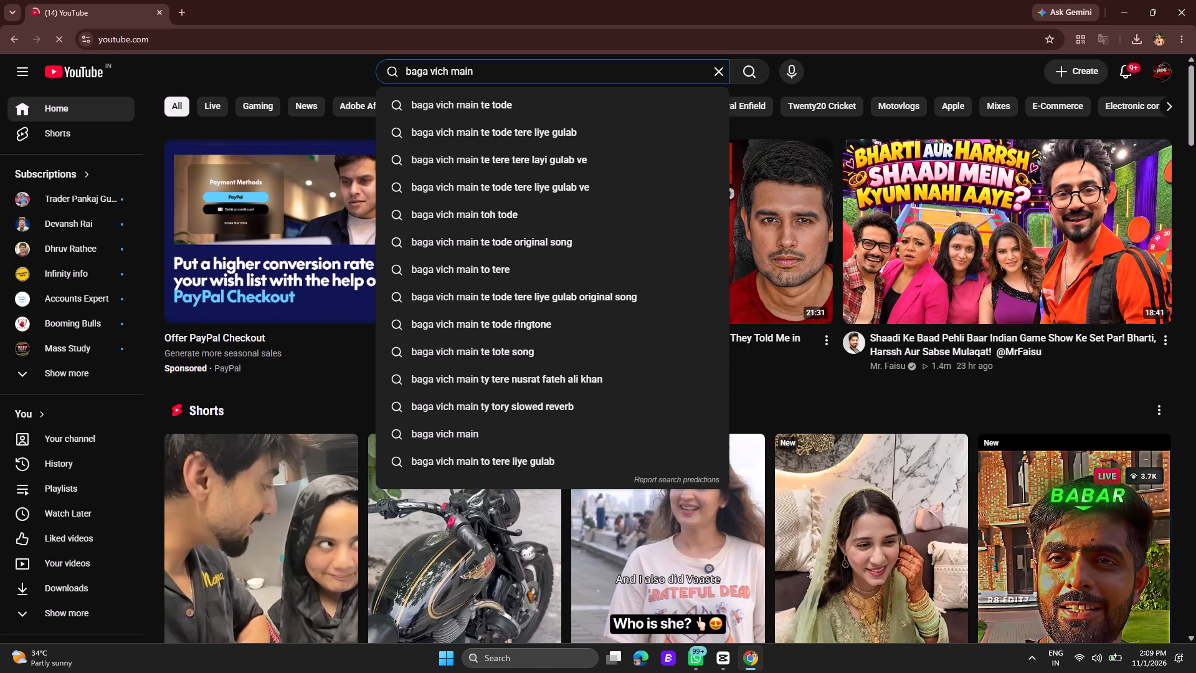
pyautogui.write('te tode')
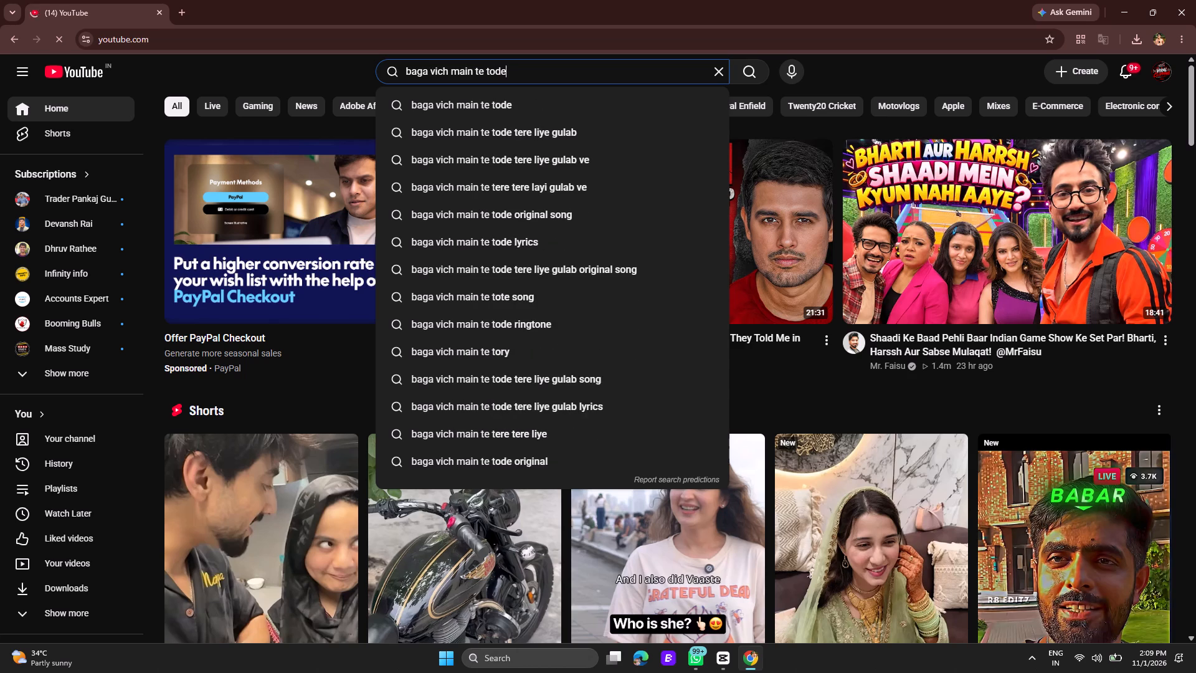
pyautogui.press('space')
pyautogui.write('bla')
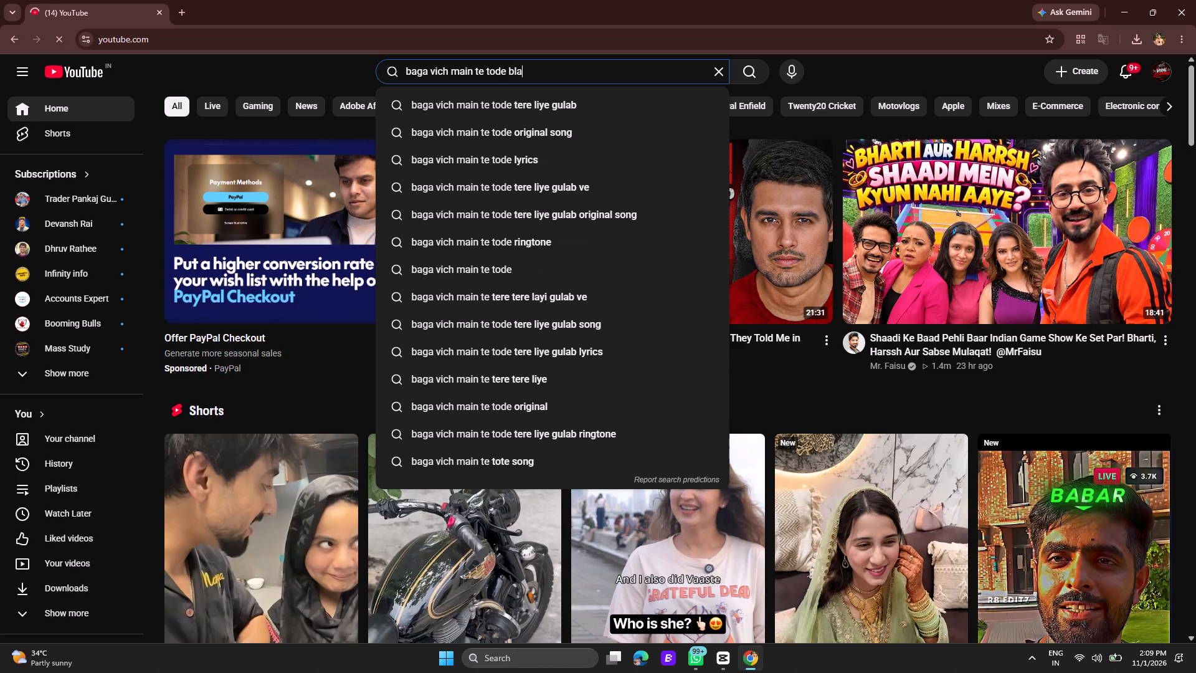
pyautogui.write('ck')
pyautogui.press('space')
pyautogui.write('screen')
pyautogui.press('space')
pyautogui.press('Return')
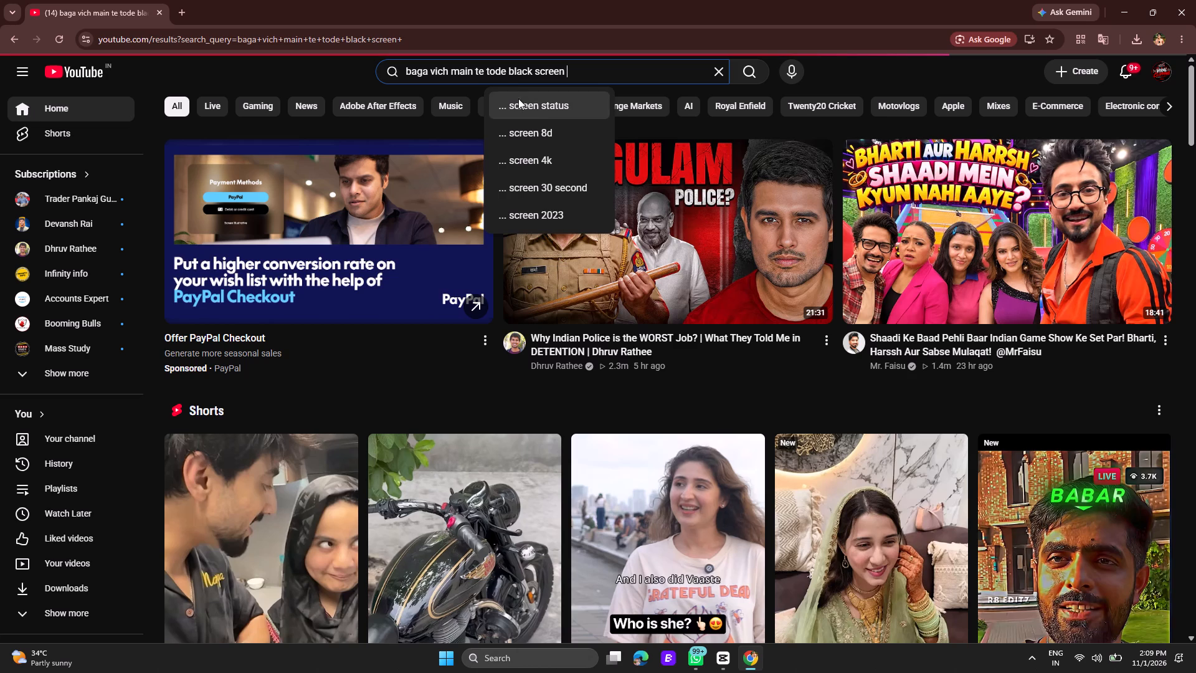
pyautogui.press('Return')
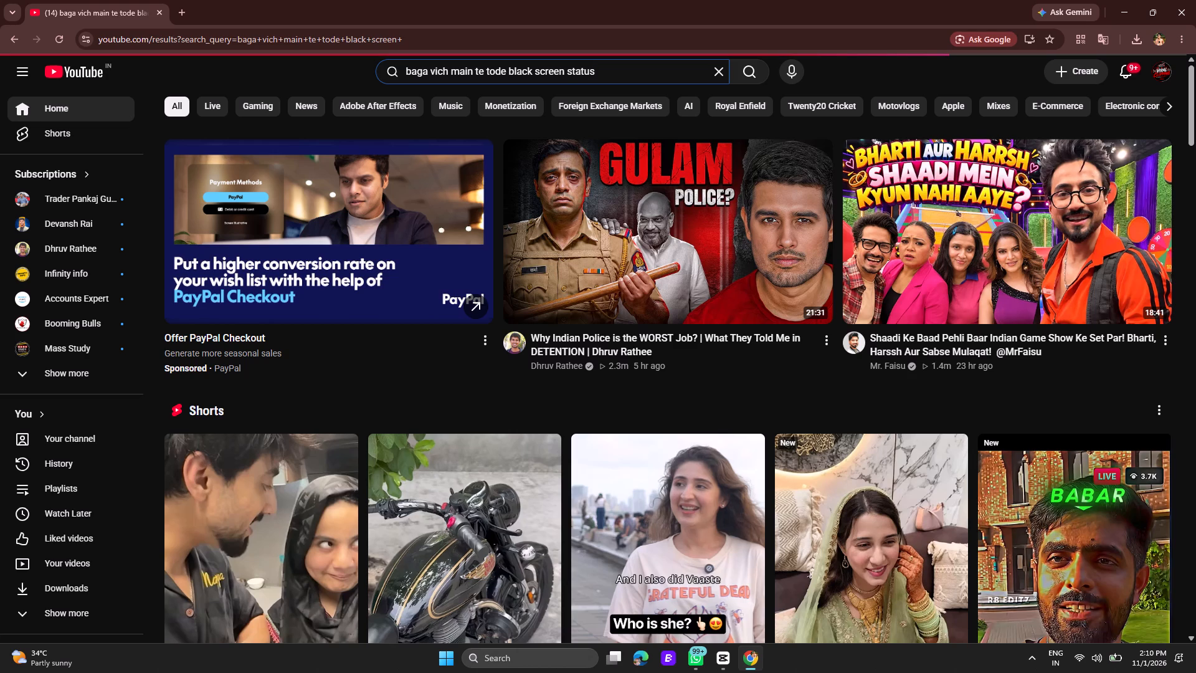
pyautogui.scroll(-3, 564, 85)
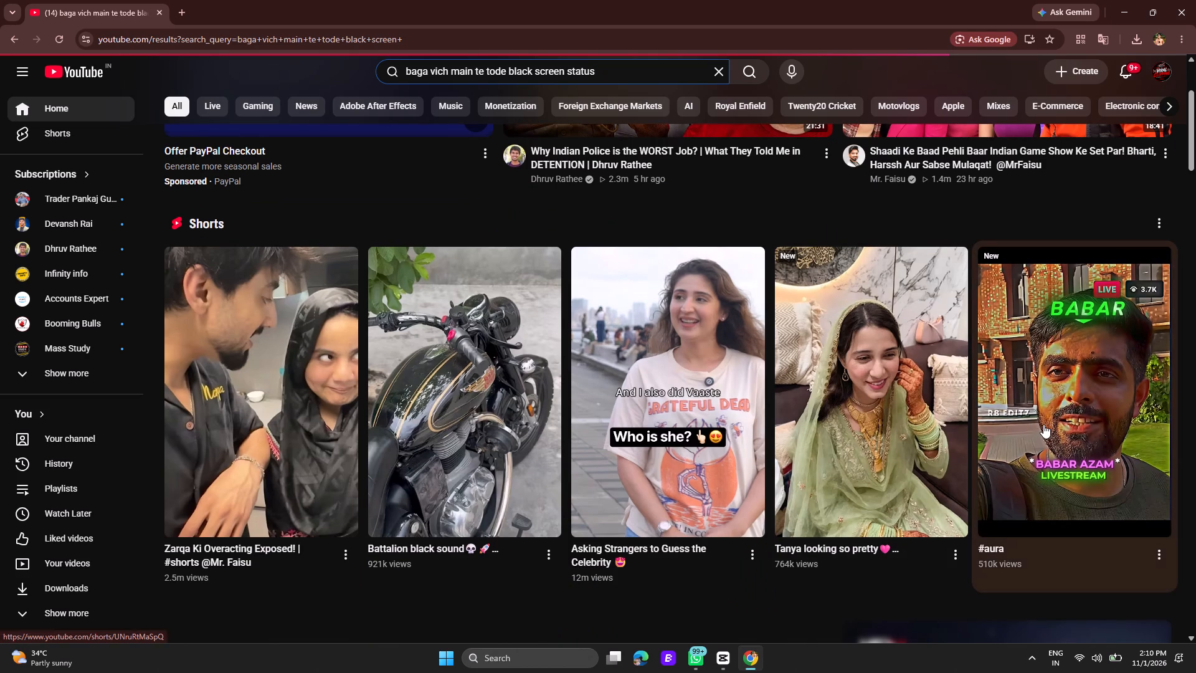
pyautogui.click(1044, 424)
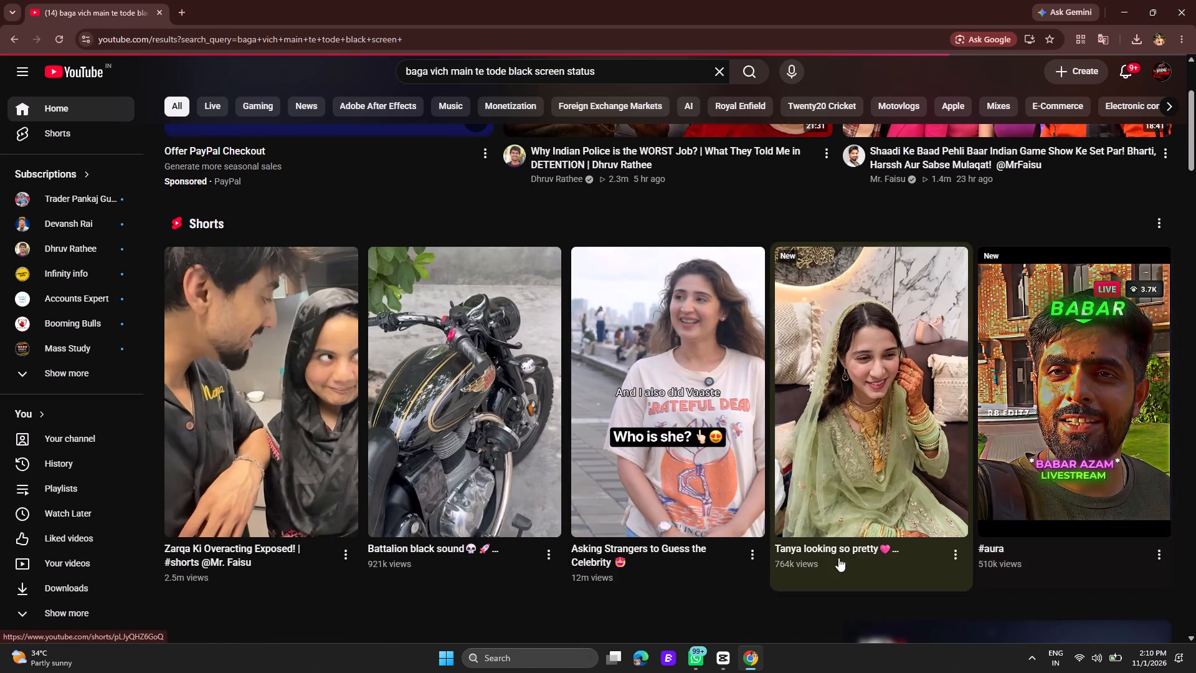
# Show the hidden system tray icons.
pyautogui.click(1026, 659)
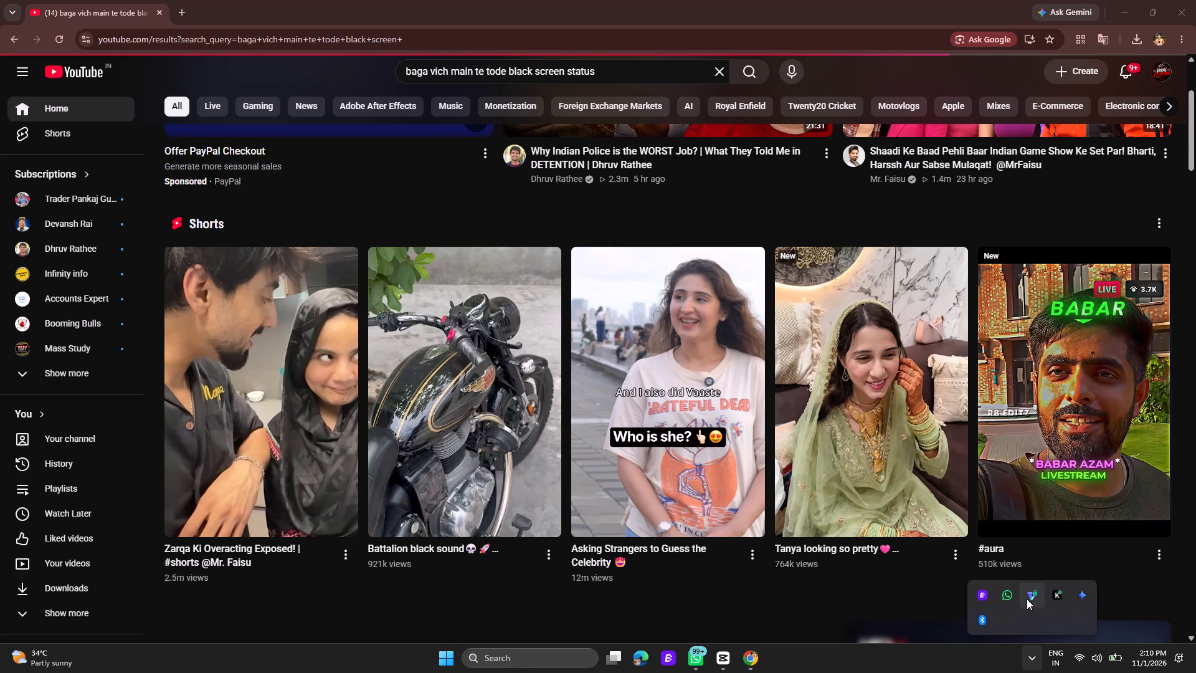
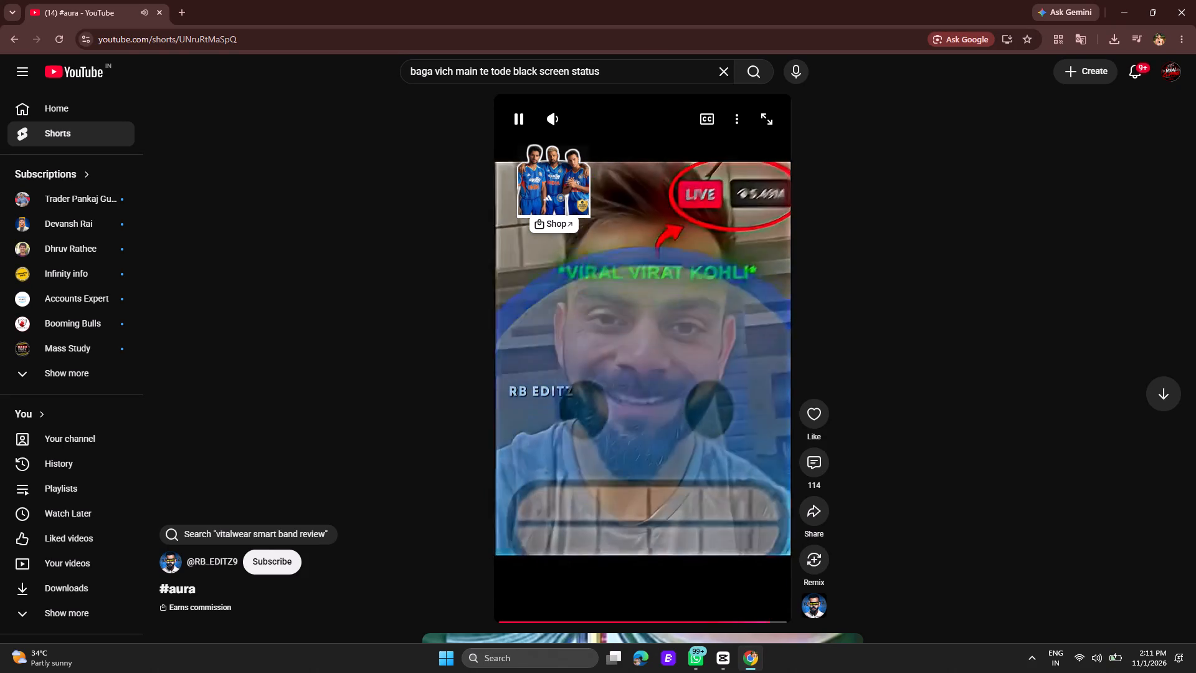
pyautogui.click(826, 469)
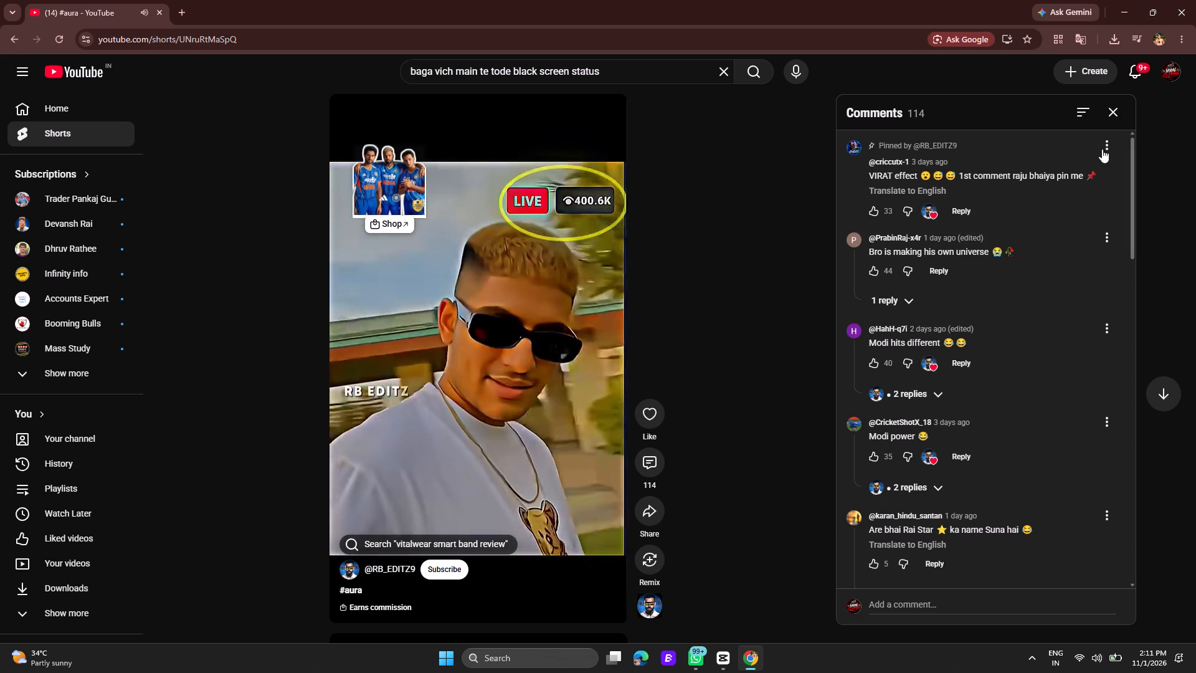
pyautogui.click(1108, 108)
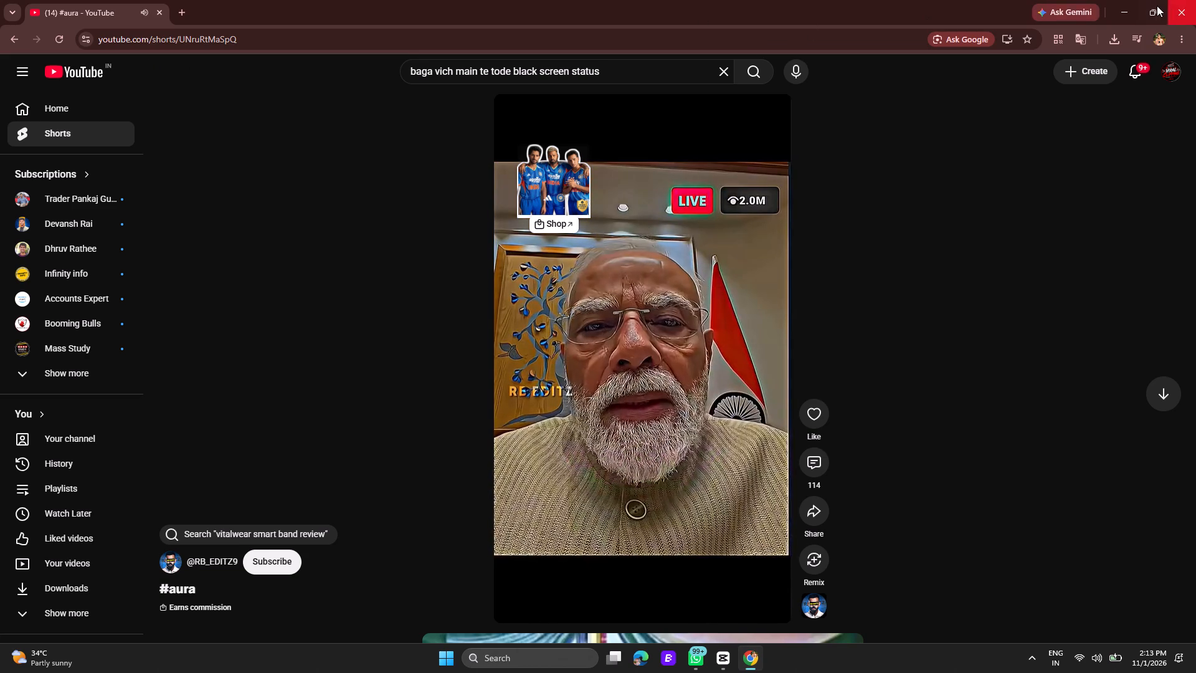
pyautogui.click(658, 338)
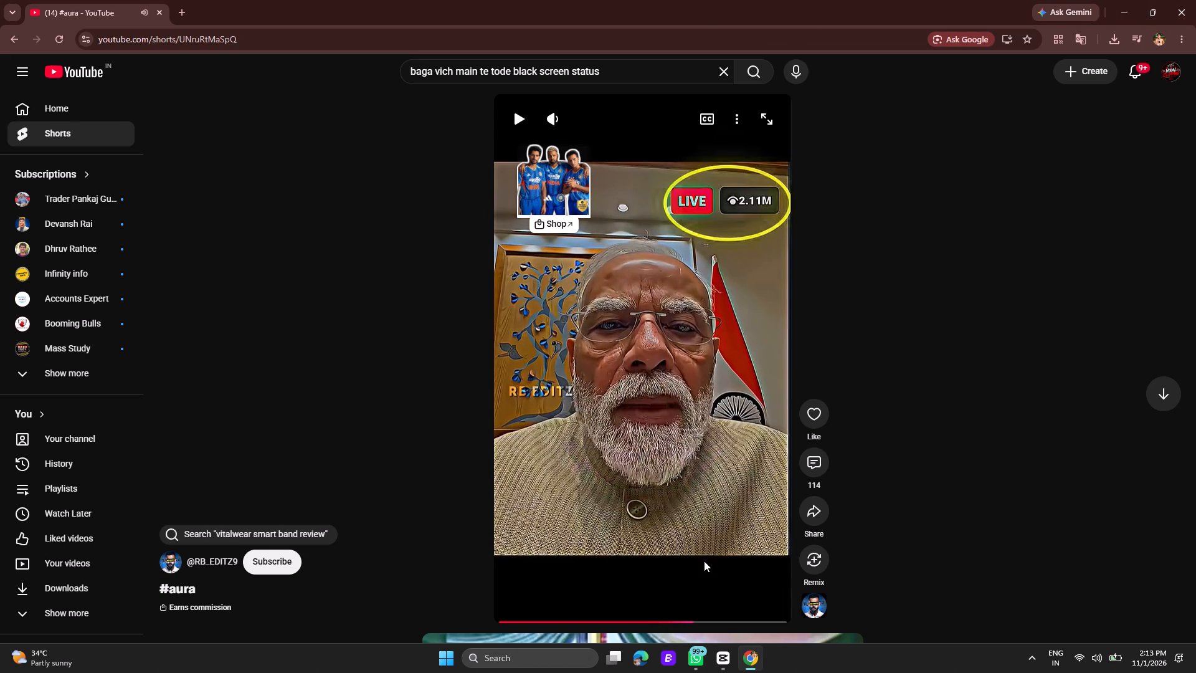
# Run the entered YouTube search, open the "Alfaaz | Lyrical Video Song | Black Screen | Status | Zain Zohaib |" video and skip its ad.
pyautogui.click(754, 78)
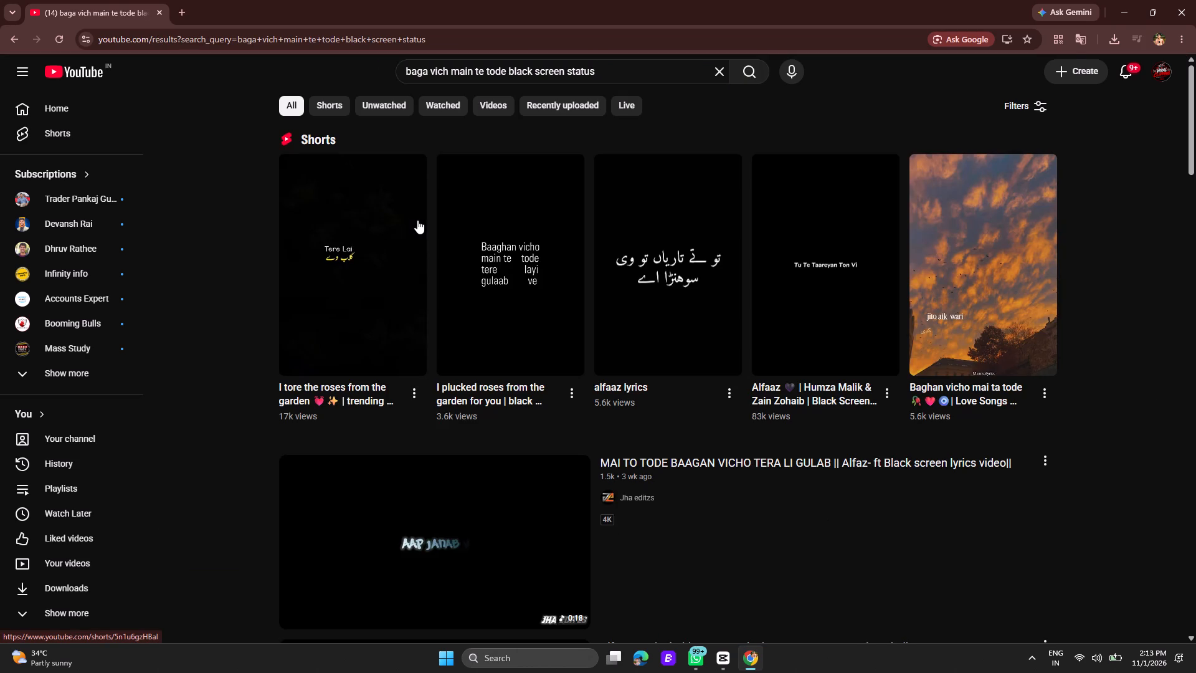
pyautogui.scroll(-3, 478, 355)
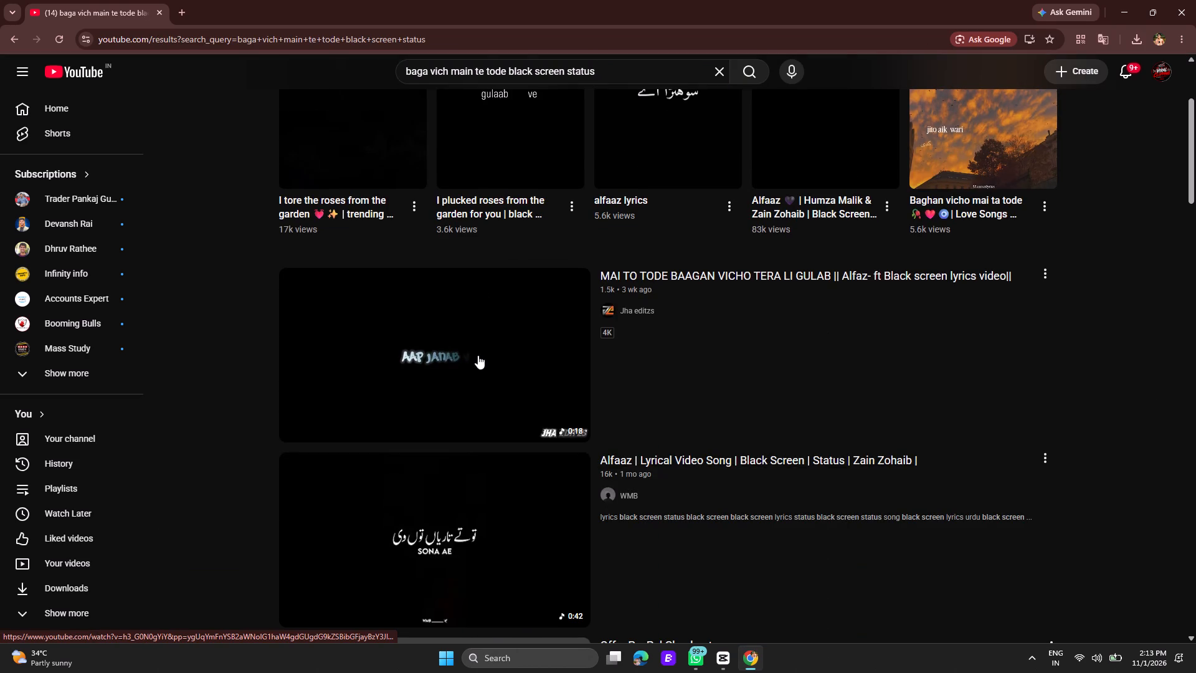
pyautogui.click(465, 542)
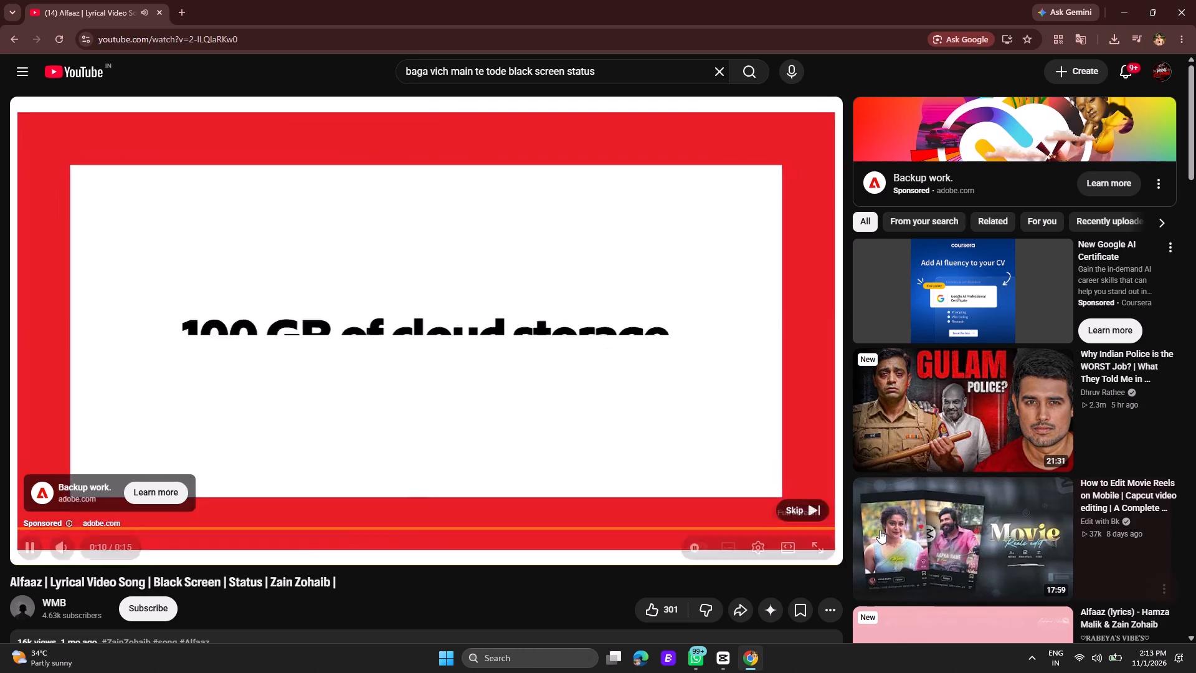
pyautogui.click(805, 508)
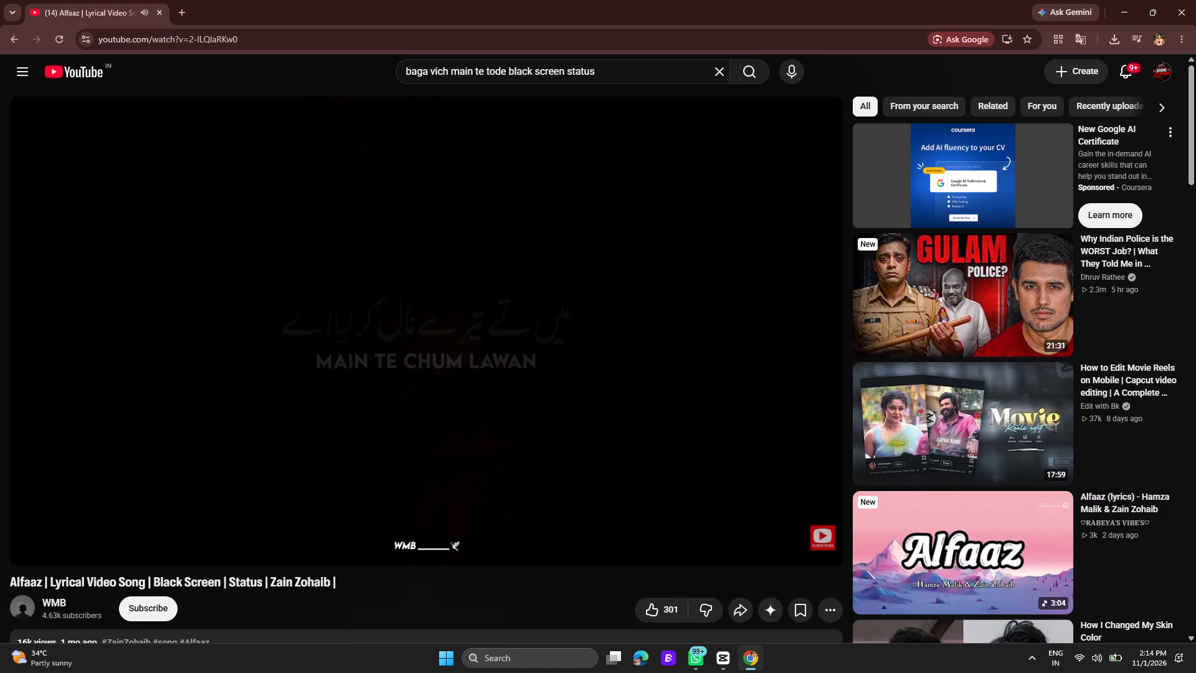
# Copy the share link of the Alfaaz lyrical video and pause playback.
pyautogui.click(749, 611)
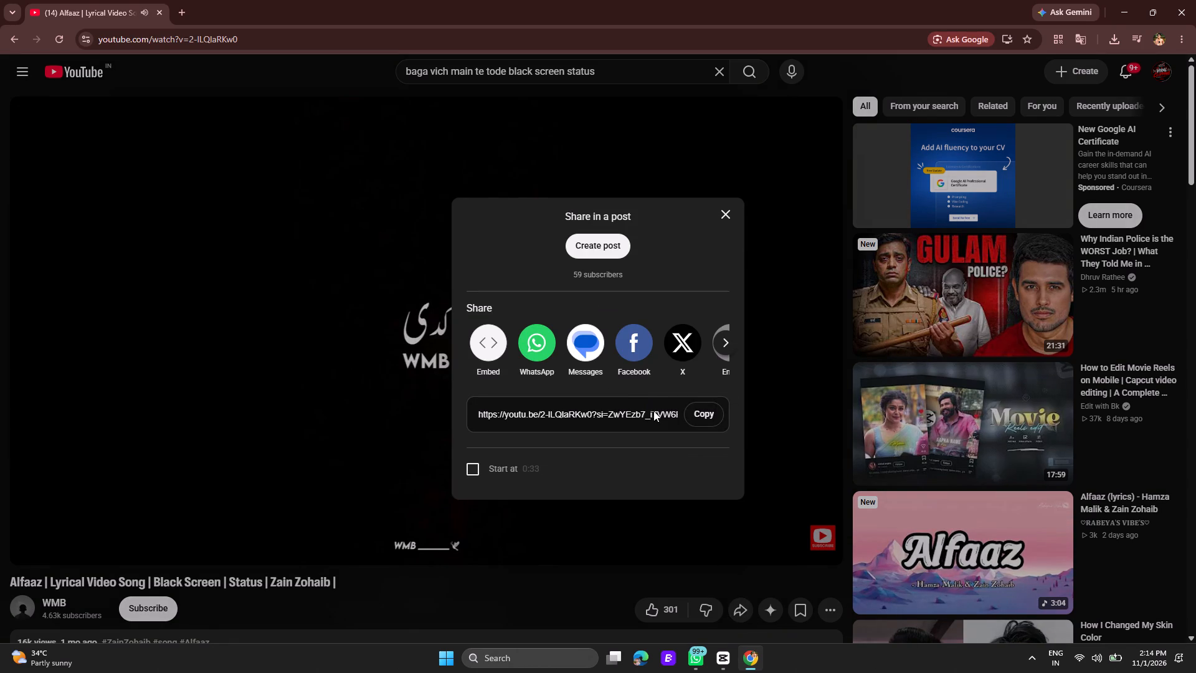
pyautogui.click(714, 414)
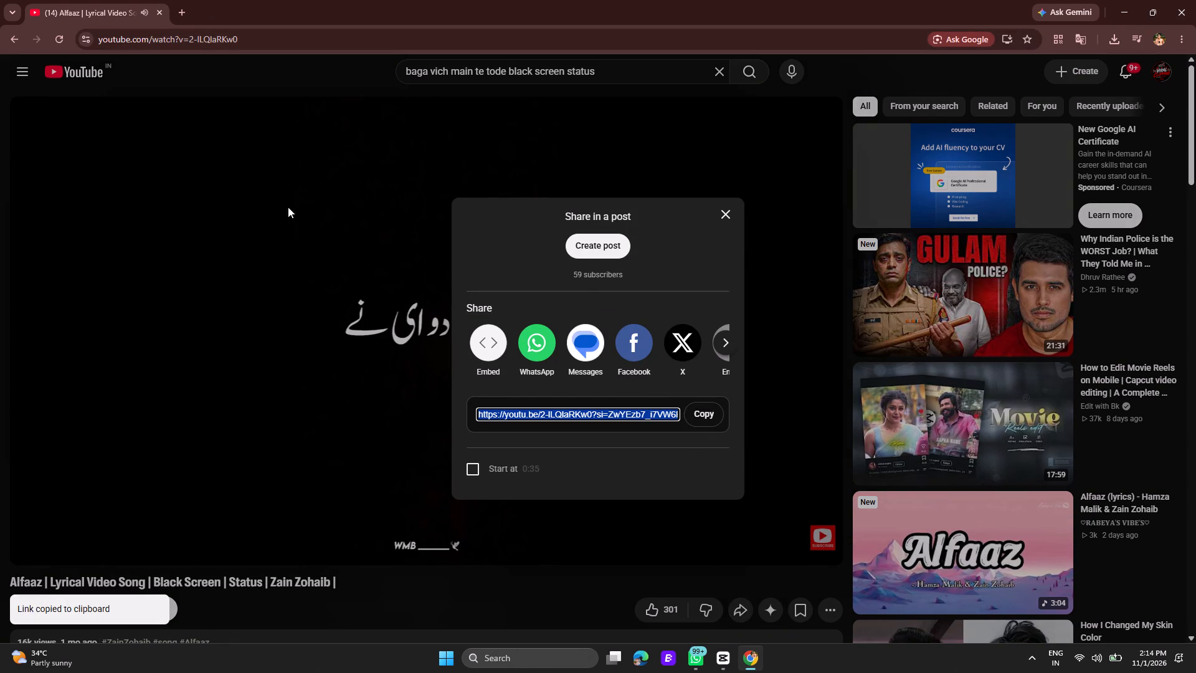
pyautogui.click(721, 220)
pyautogui.click(430, 342)
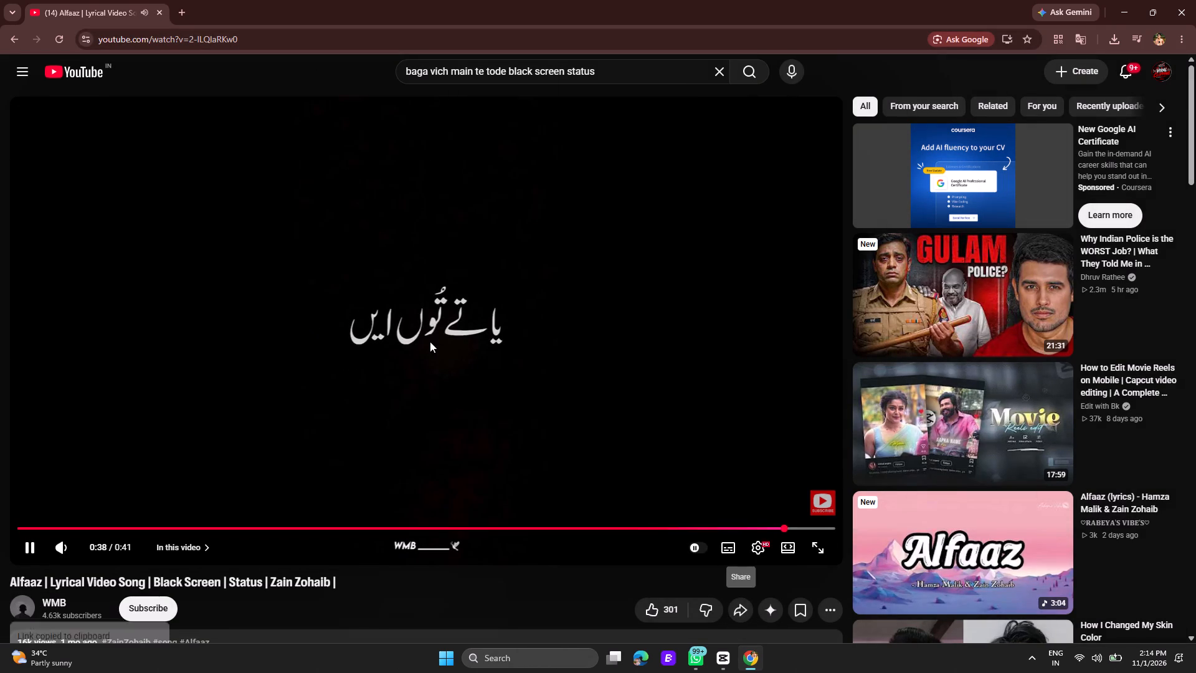
# Search Google for "youtube video download" in a new browser tab.
pyautogui.click(178, 9)
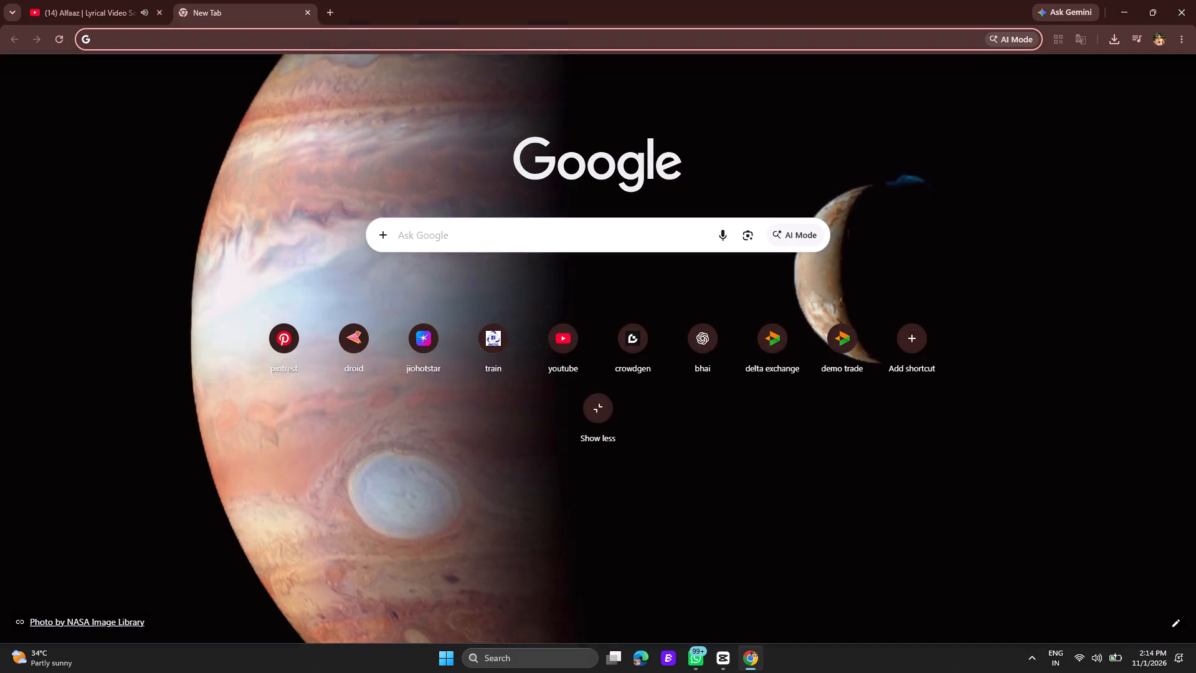
pyautogui.click(447, 226)
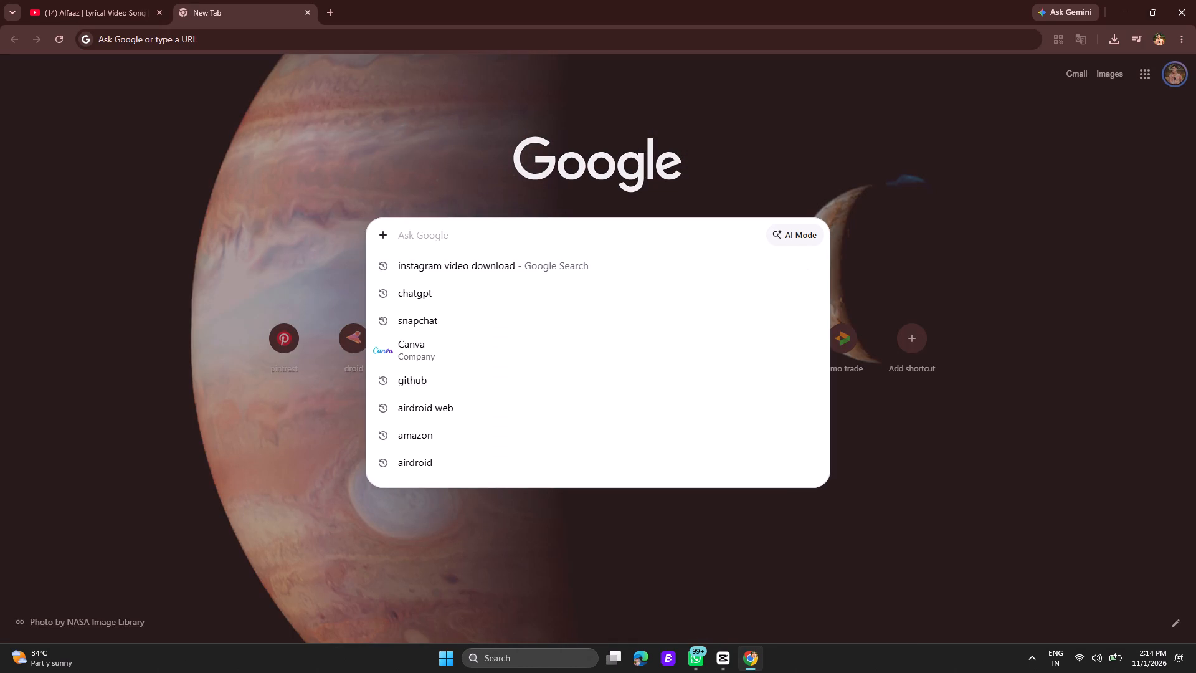
pyautogui.write('you')
pyautogui.click(444, 350)
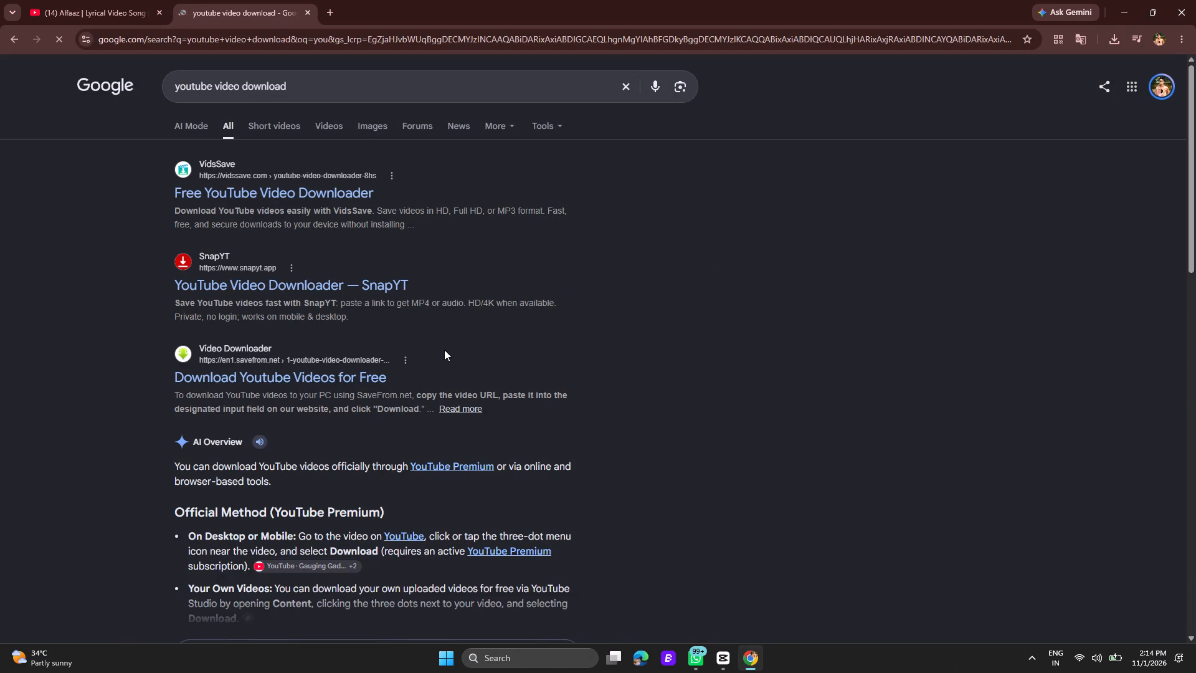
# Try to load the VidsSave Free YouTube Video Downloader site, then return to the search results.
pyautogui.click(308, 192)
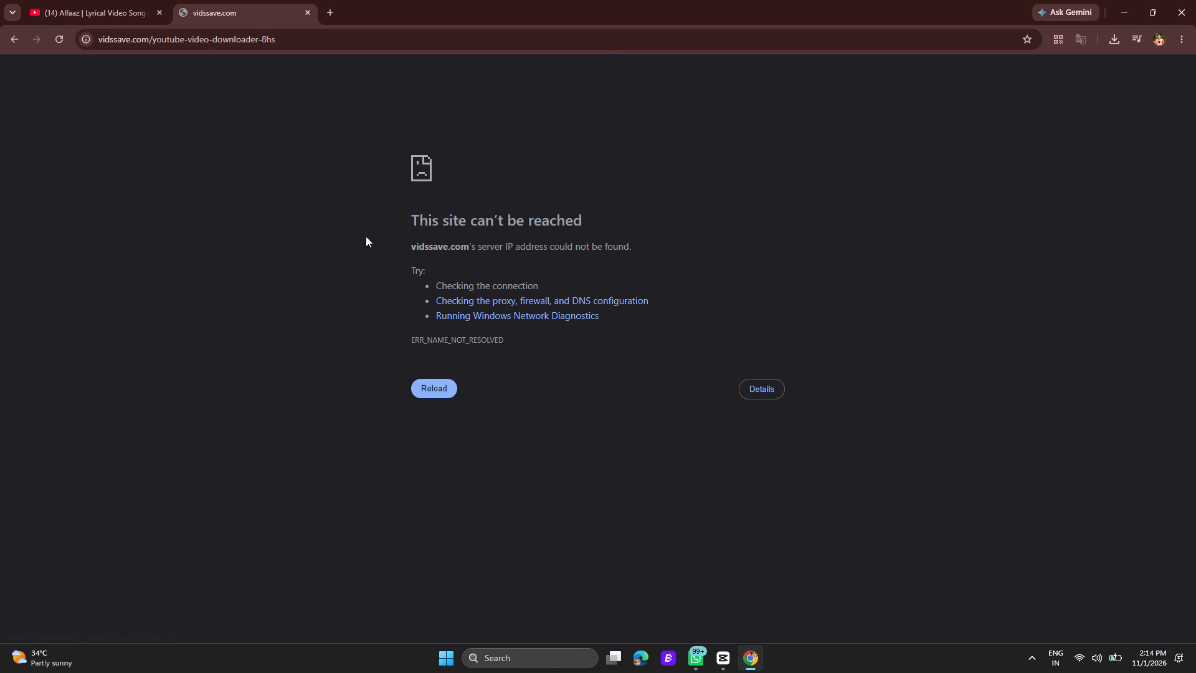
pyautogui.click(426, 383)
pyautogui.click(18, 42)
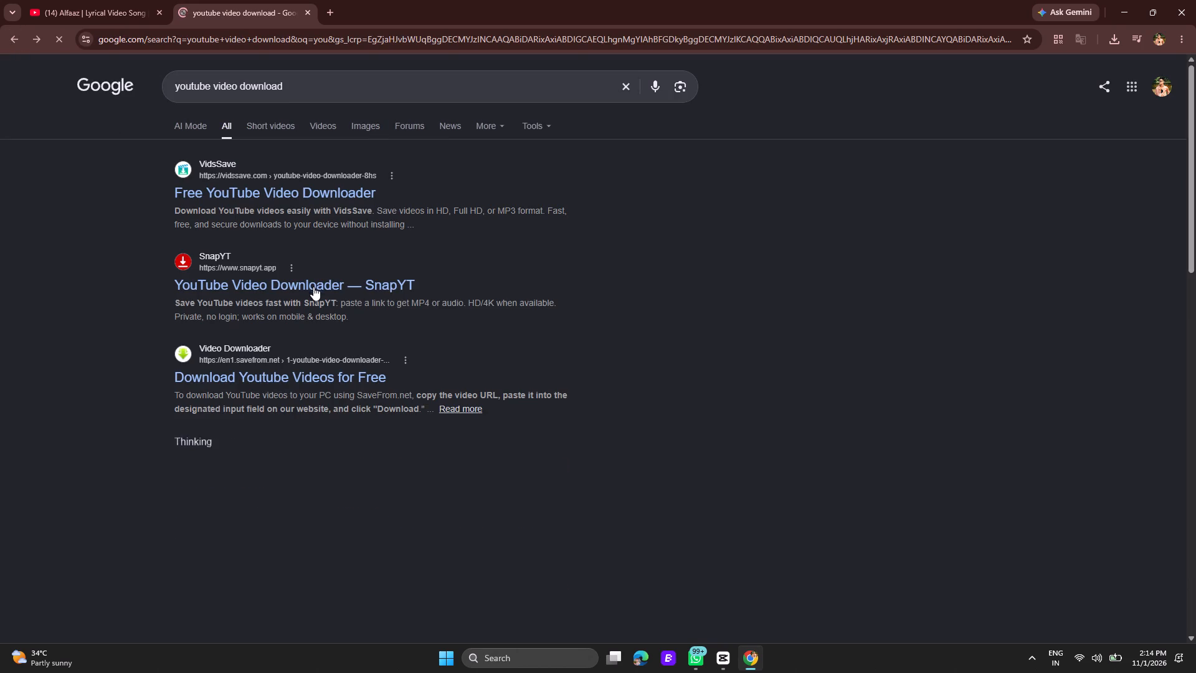
# Open the SnapYT YouTube Video Downloader, disconnecting Proton VPN and reloading the page to reach it.
pyautogui.click(313, 287)
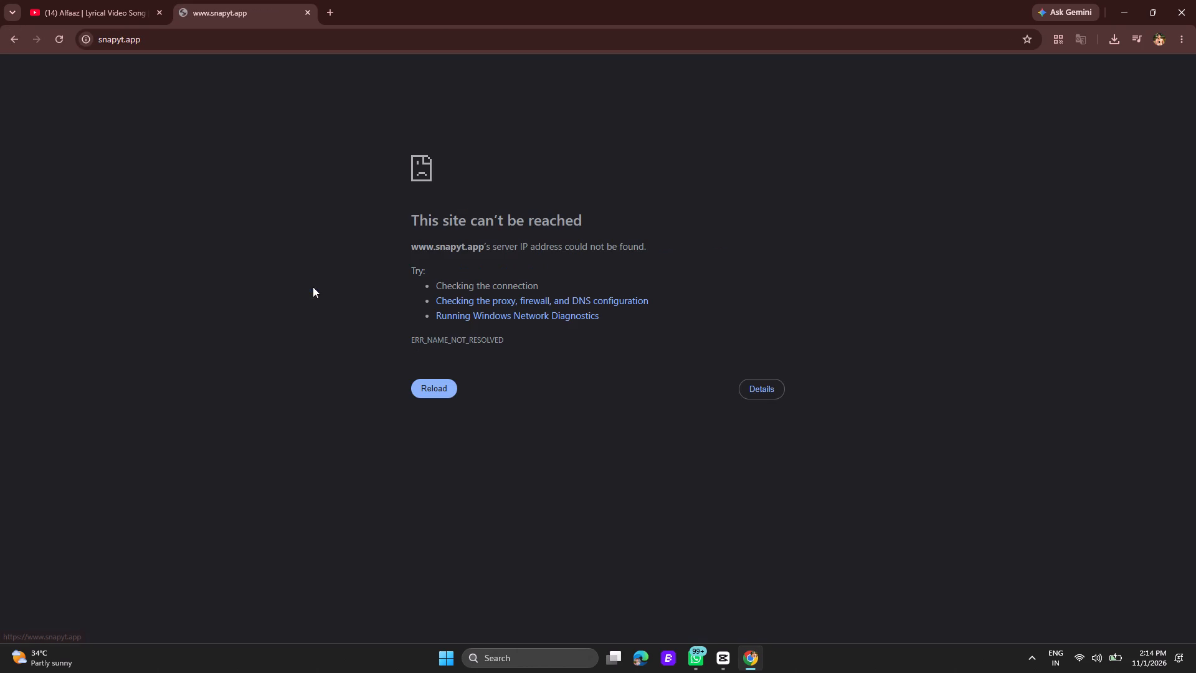
pyautogui.click(1029, 644)
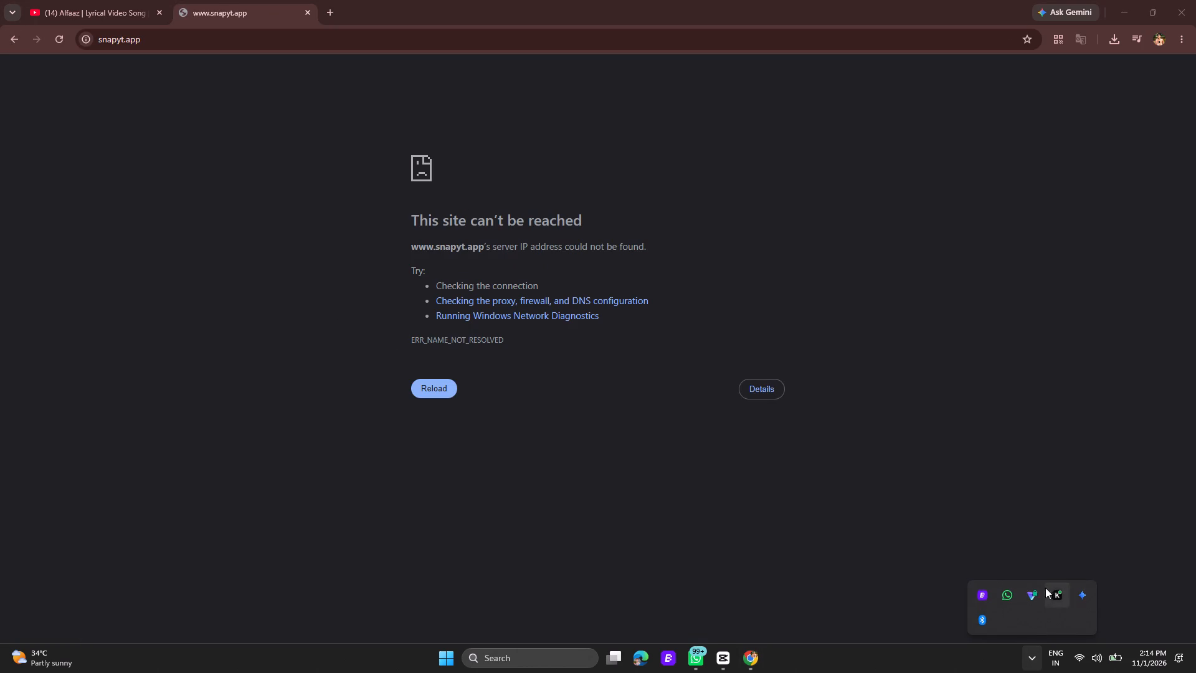
pyautogui.click(1035, 587)
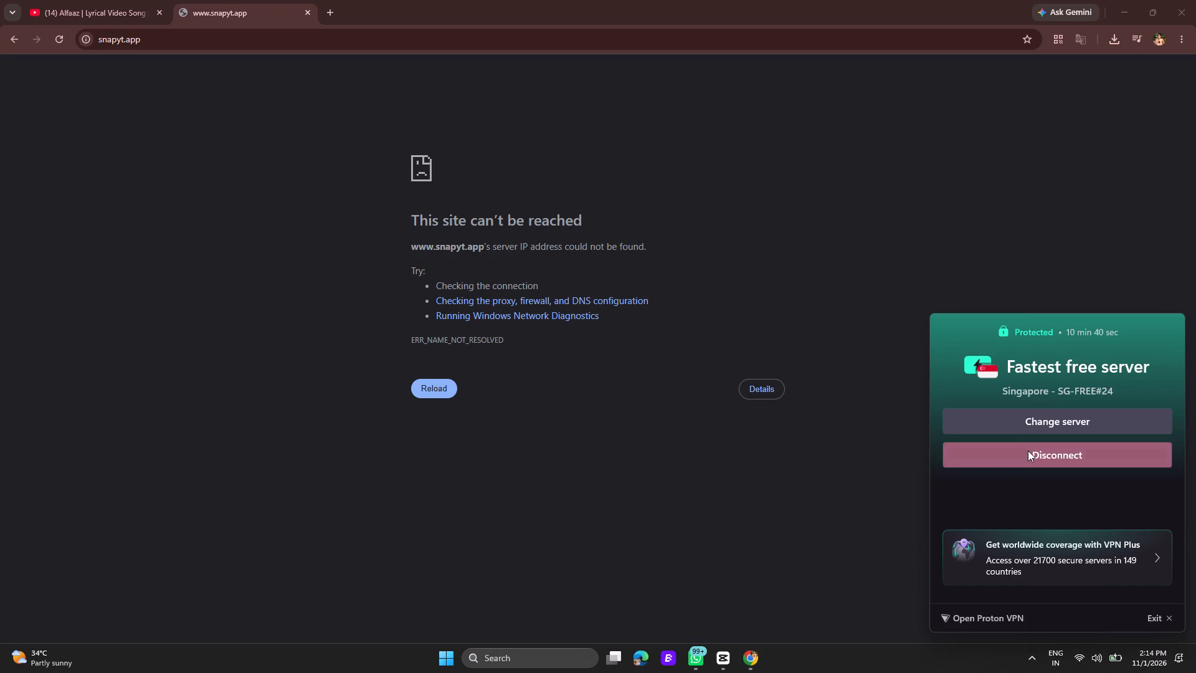
pyautogui.click(1028, 451)
pyautogui.click(442, 394)
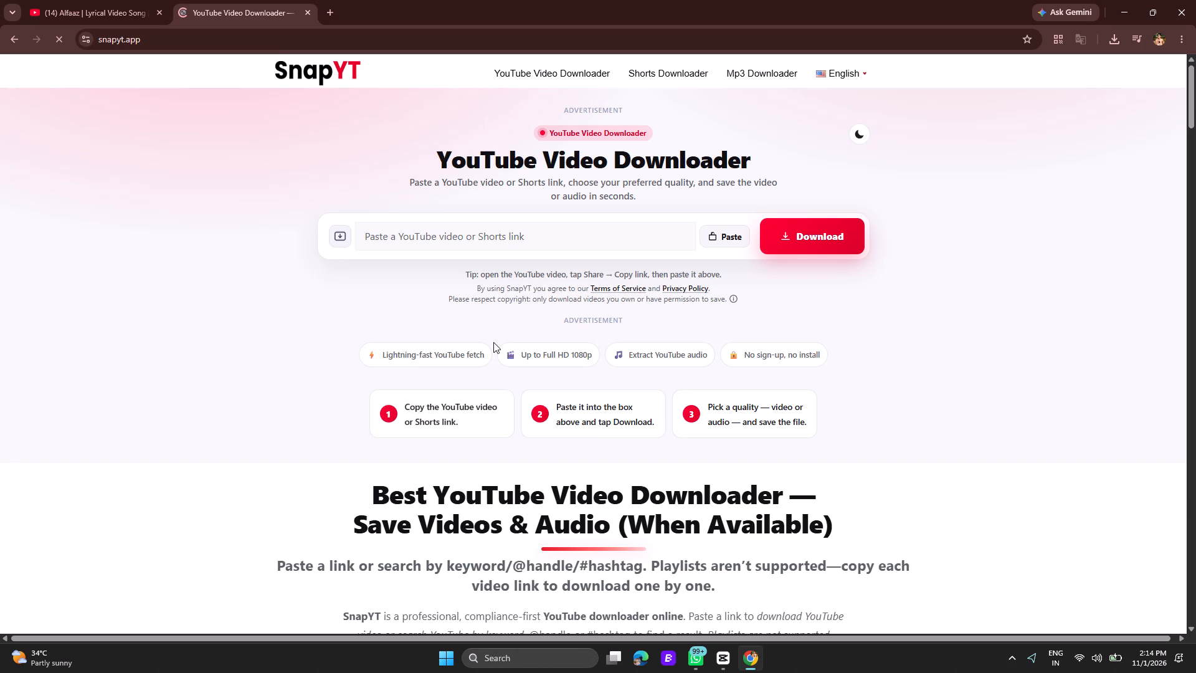
# Download the Alfaaz lyrical video from its copied link as a 360p MP4 with SnapYT and close the advertising tab.
pyautogui.click(517, 234)
pyautogui.hotkey('ctrl', 'v')
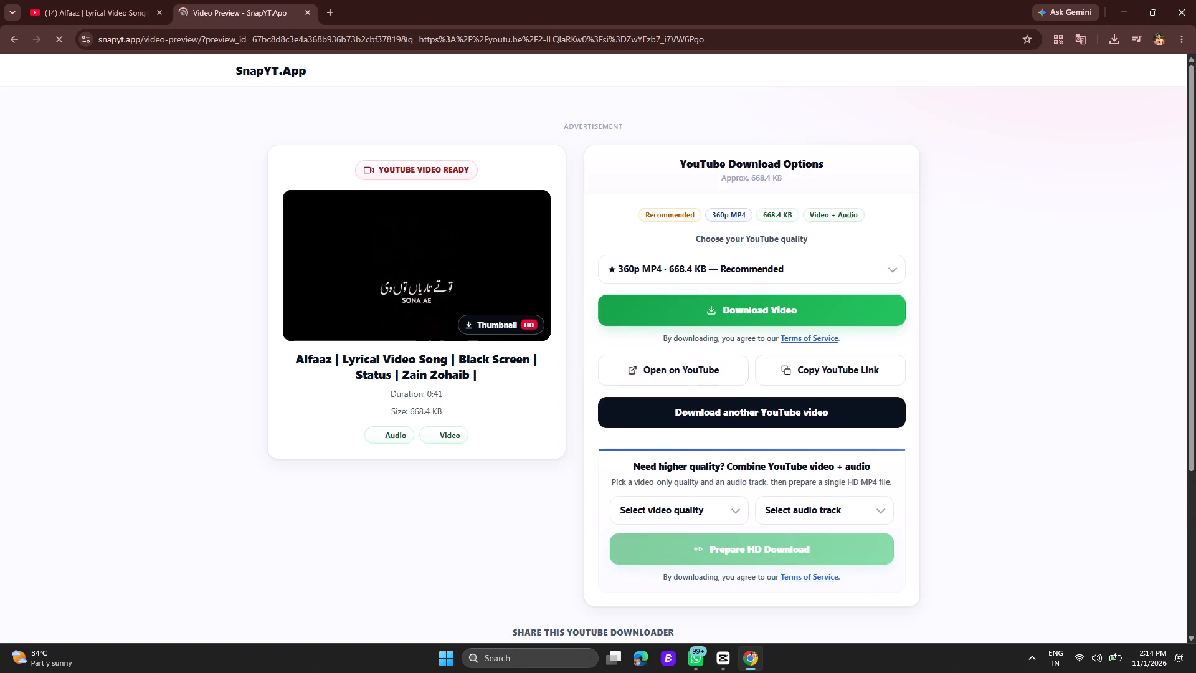
pyautogui.click(731, 429)
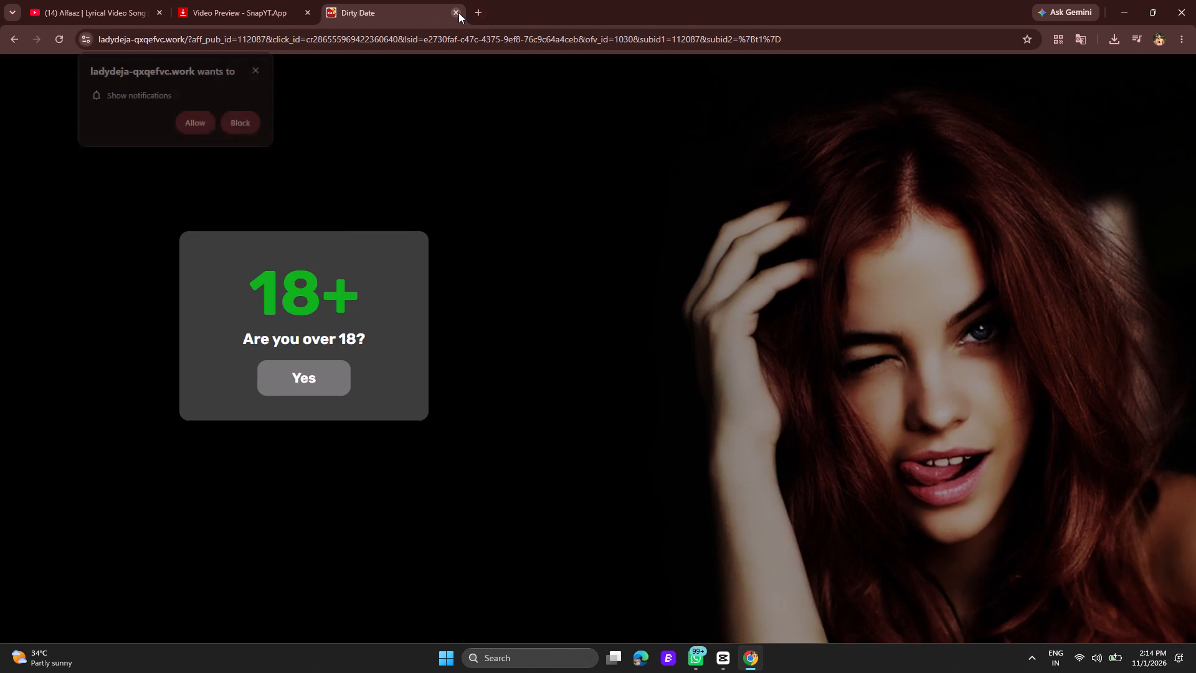
pyautogui.click(458, 12)
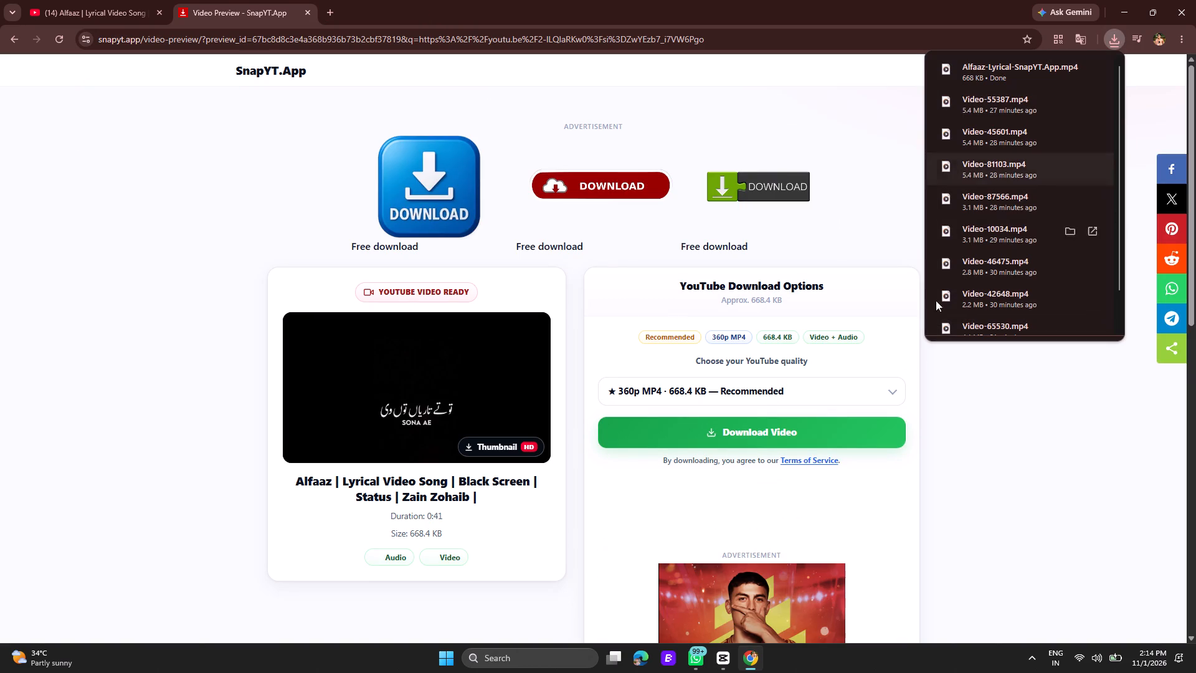
# Switch to CapCut, reconnect Proton VPN to the fastest free server and minimize the VPN window.
pyautogui.click(729, 657)
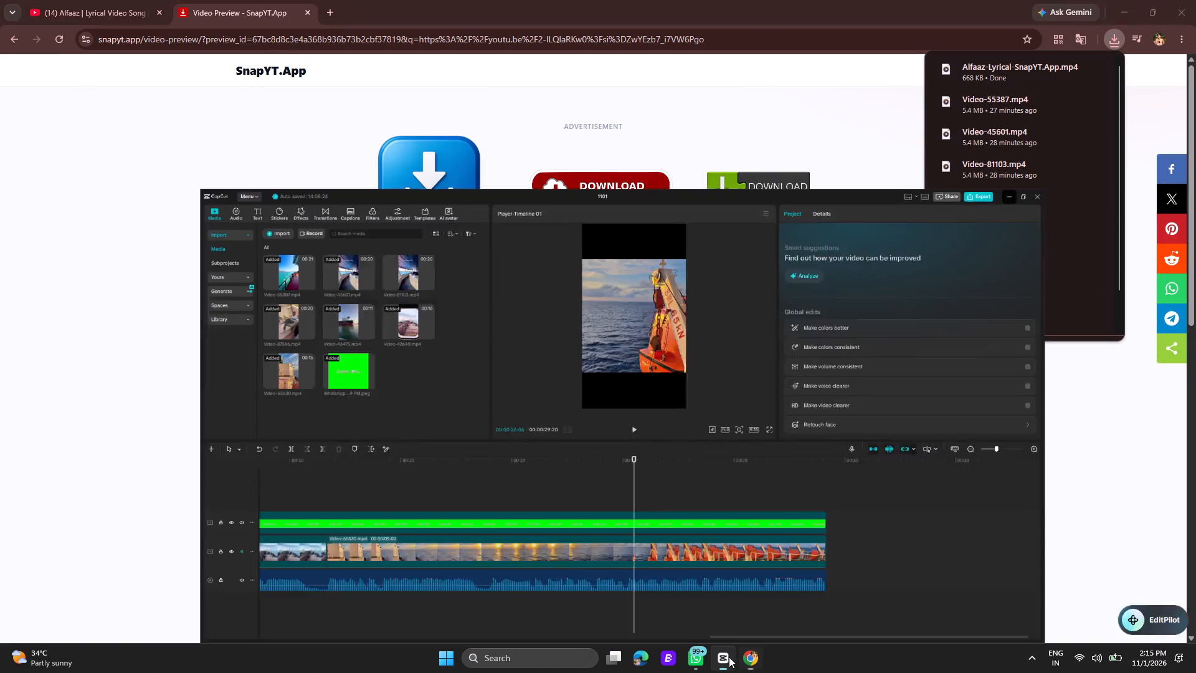
pyautogui.click(1020, 657)
pyautogui.click(1030, 657)
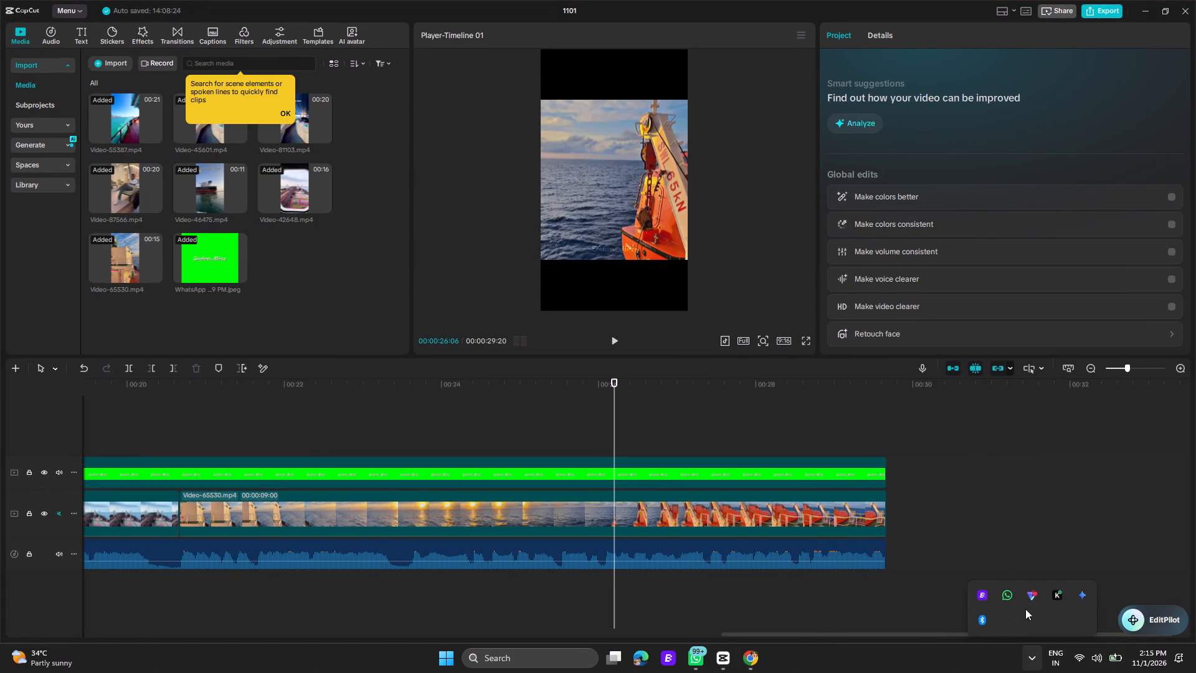
pyautogui.doubleClick(1031, 597)
pyautogui.click(617, 211)
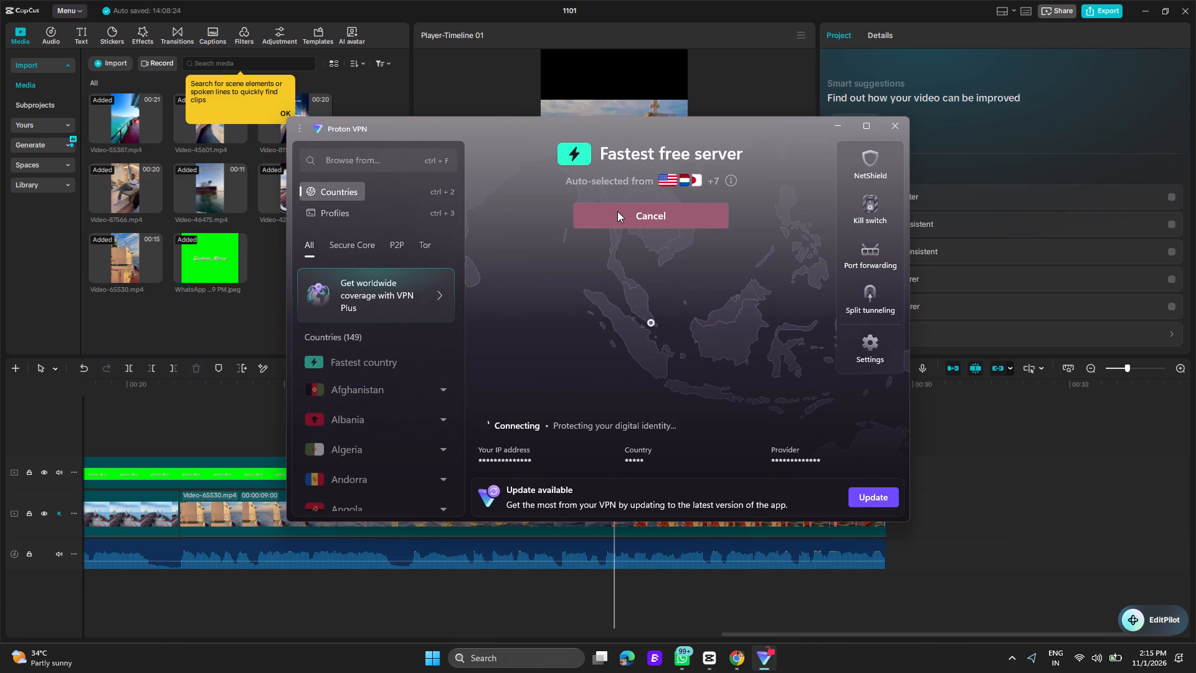
pyautogui.click(833, 120)
# Return the playhead to the start of the timeline and import the Alfaaz-Lyrical-SnapYT.App video from the Downloads folder.
pyautogui.click(226, 431)
pyautogui.moveTo(226, 429); pyautogui.dragTo(0, 469)
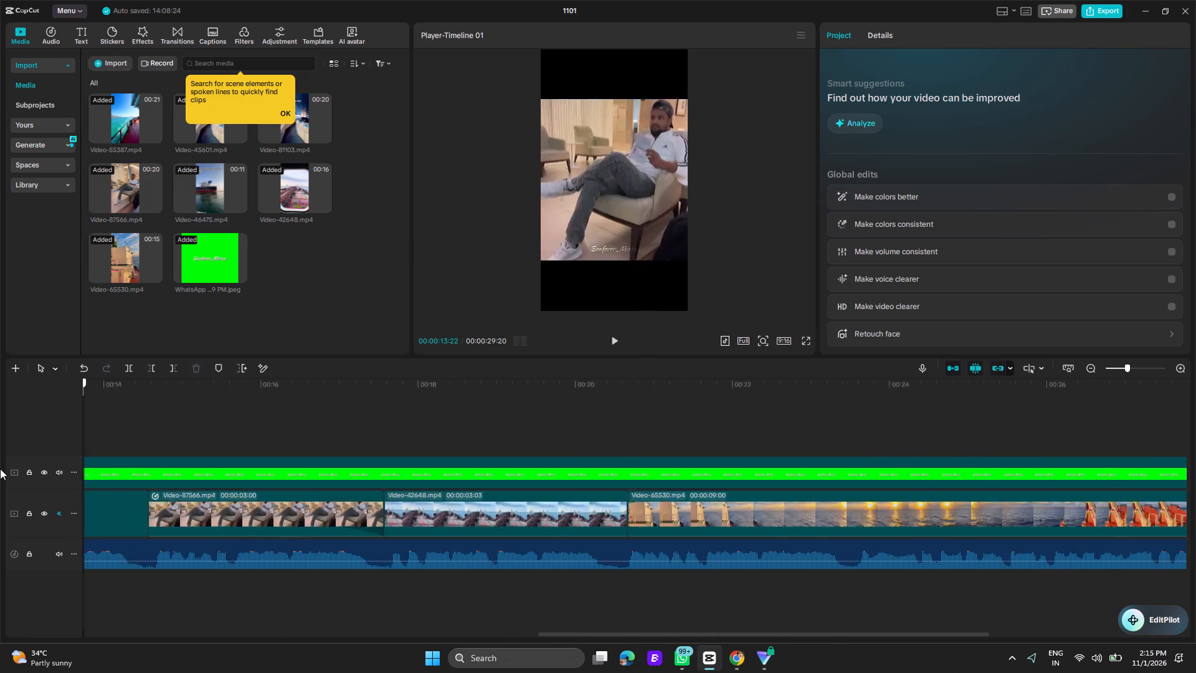
pyautogui.moveTo(0, 469); pyautogui.dragTo(0, 489)
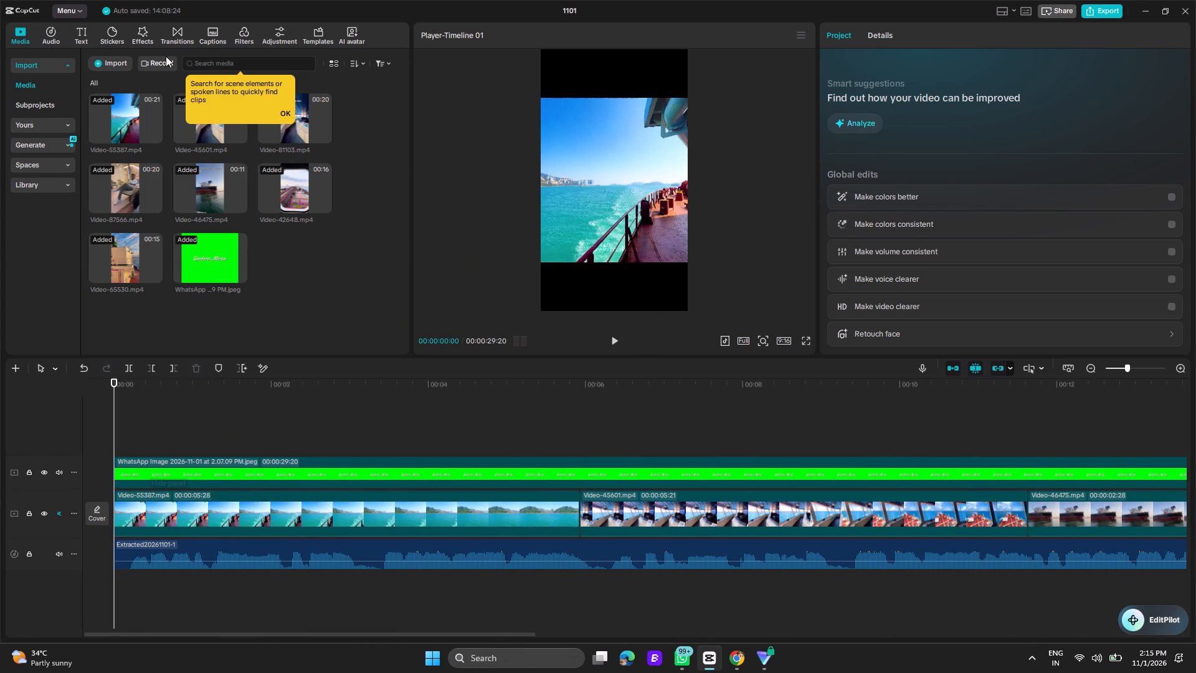
pyautogui.click(107, 66)
pyautogui.click(140, 83)
pyautogui.scroll(2, 60, 194)
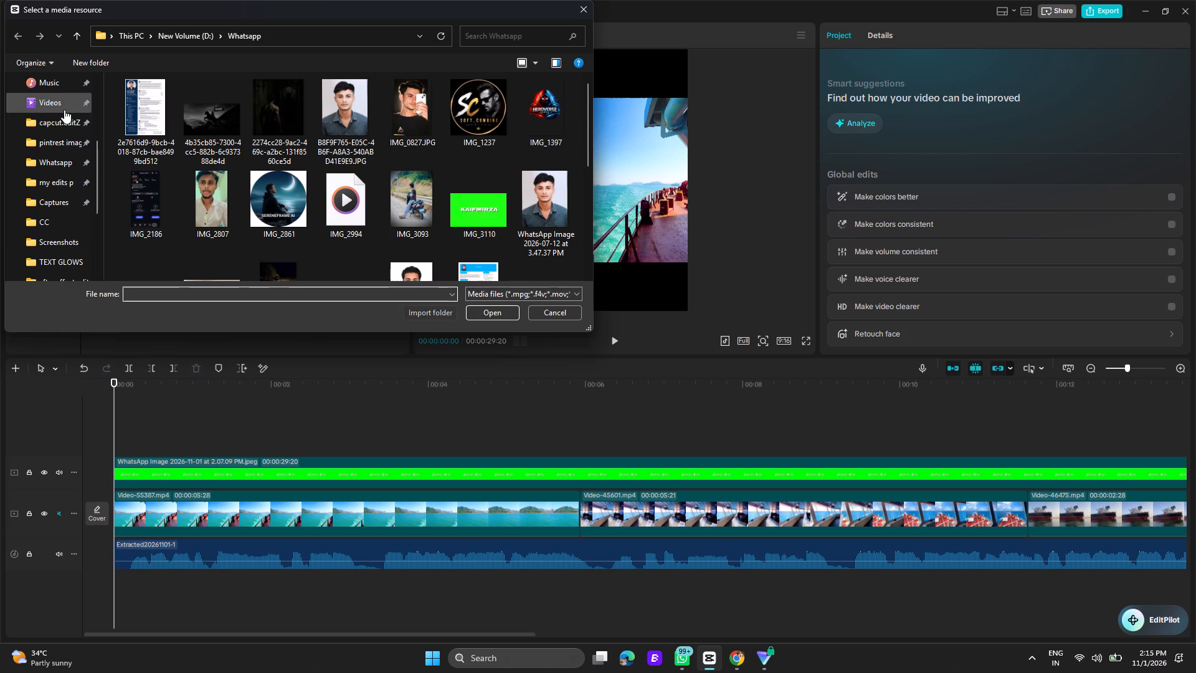
pyautogui.scroll(2, 60, 155)
pyautogui.click(61, 146)
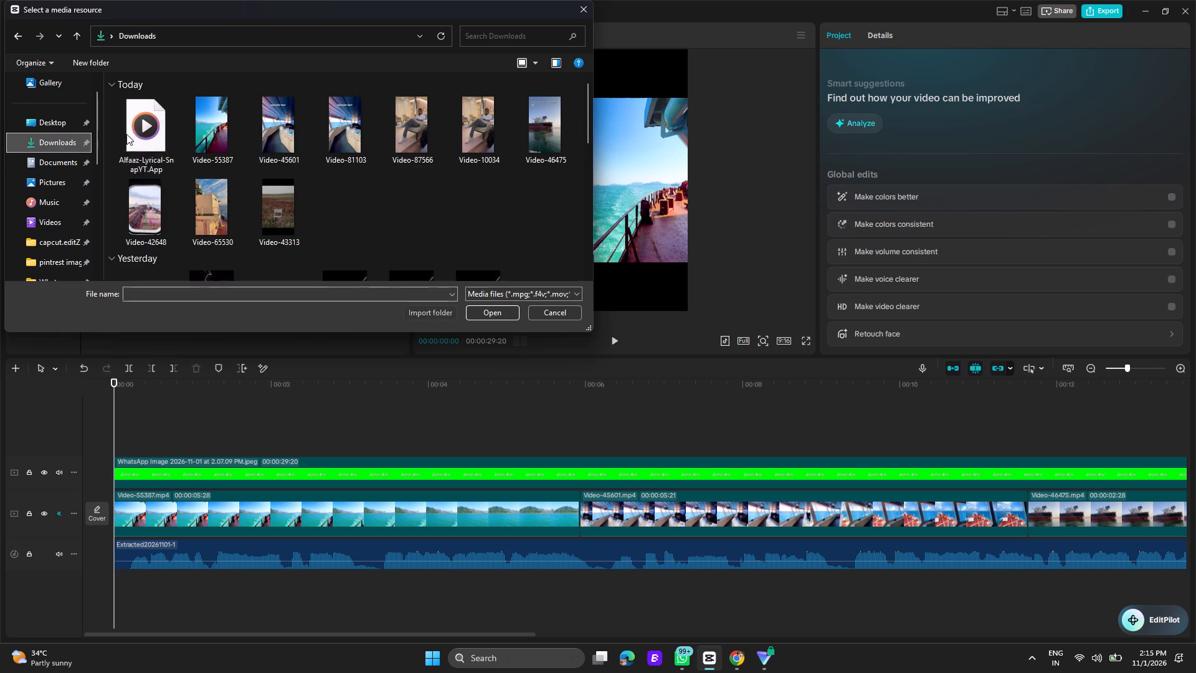
pyautogui.click(143, 130)
pyautogui.click(475, 310)
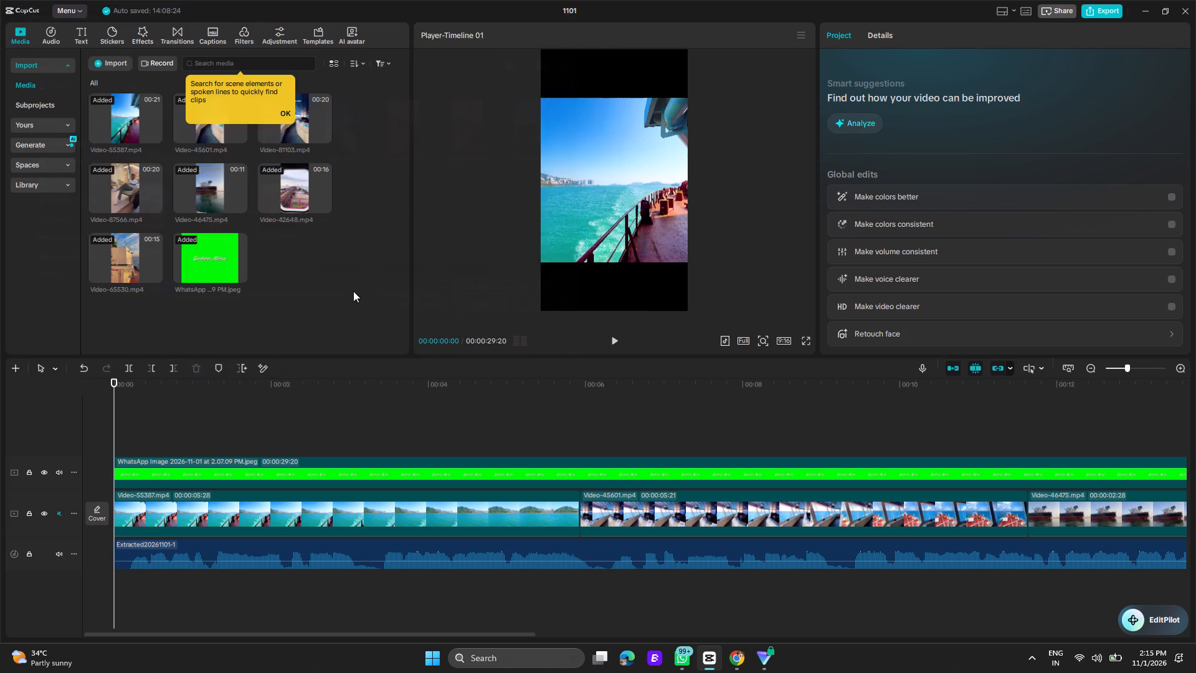
# Place the Alfaaz lyrical video at 00:00 on its own track between the green-screen watermark and the main ship clips.
pyautogui.moveTo(299, 252); pyautogui.dragTo(173, 403)
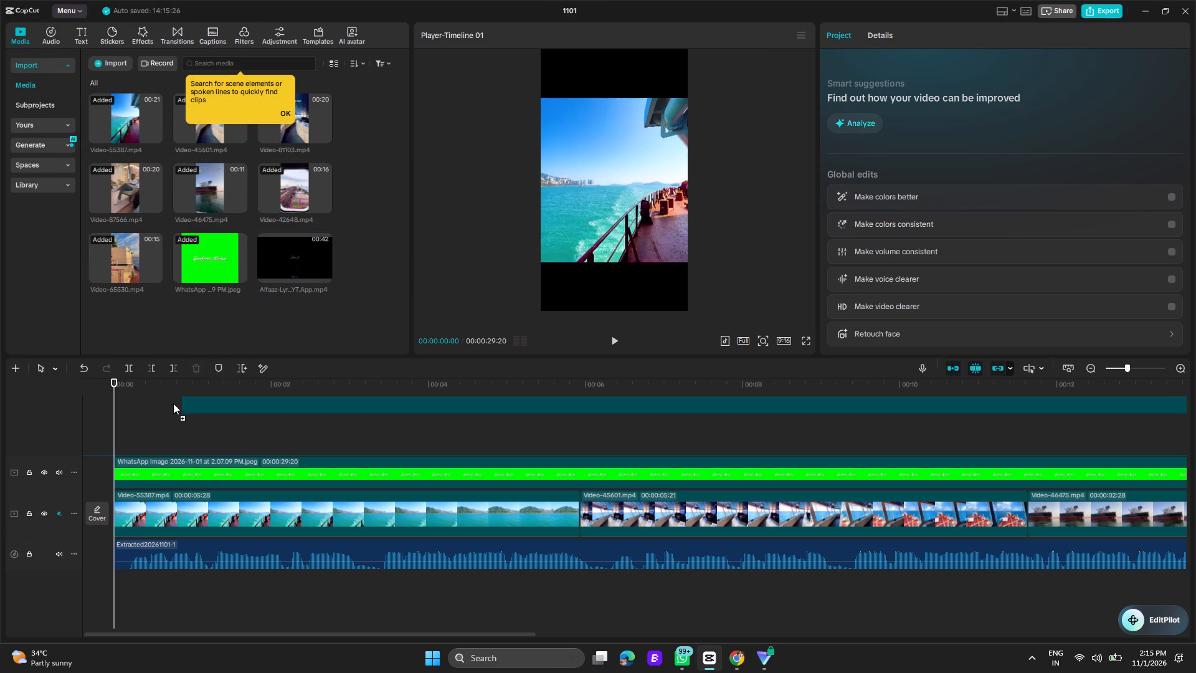
pyautogui.moveTo(173, 403); pyautogui.dragTo(110, 470)
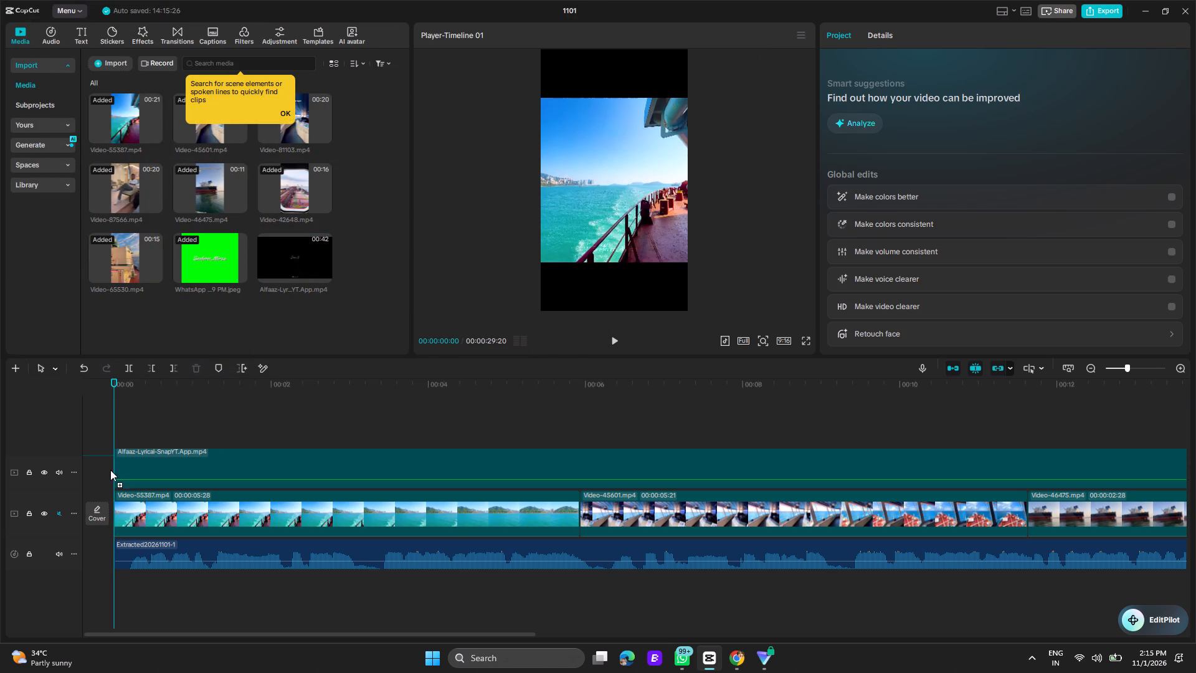
pyautogui.moveTo(110, 470); pyautogui.dragTo(105, 491)
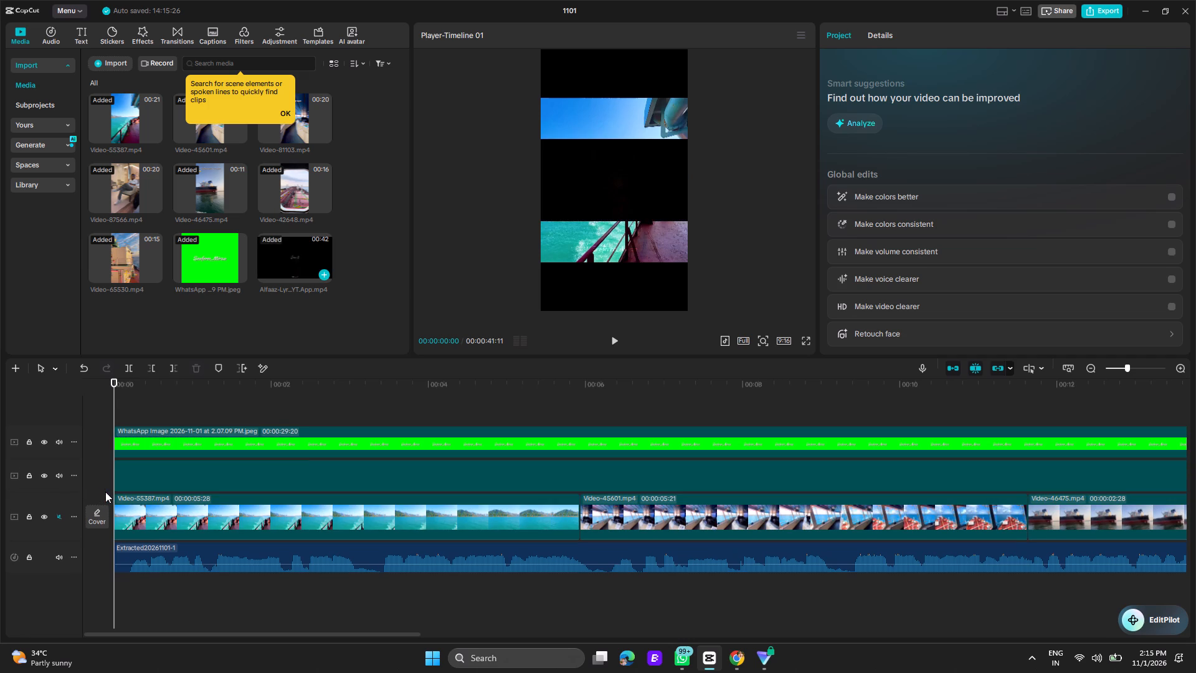
# Play the opening briefly to check the lyrics overlay, and mute the Alfaaz lyrical video's track.
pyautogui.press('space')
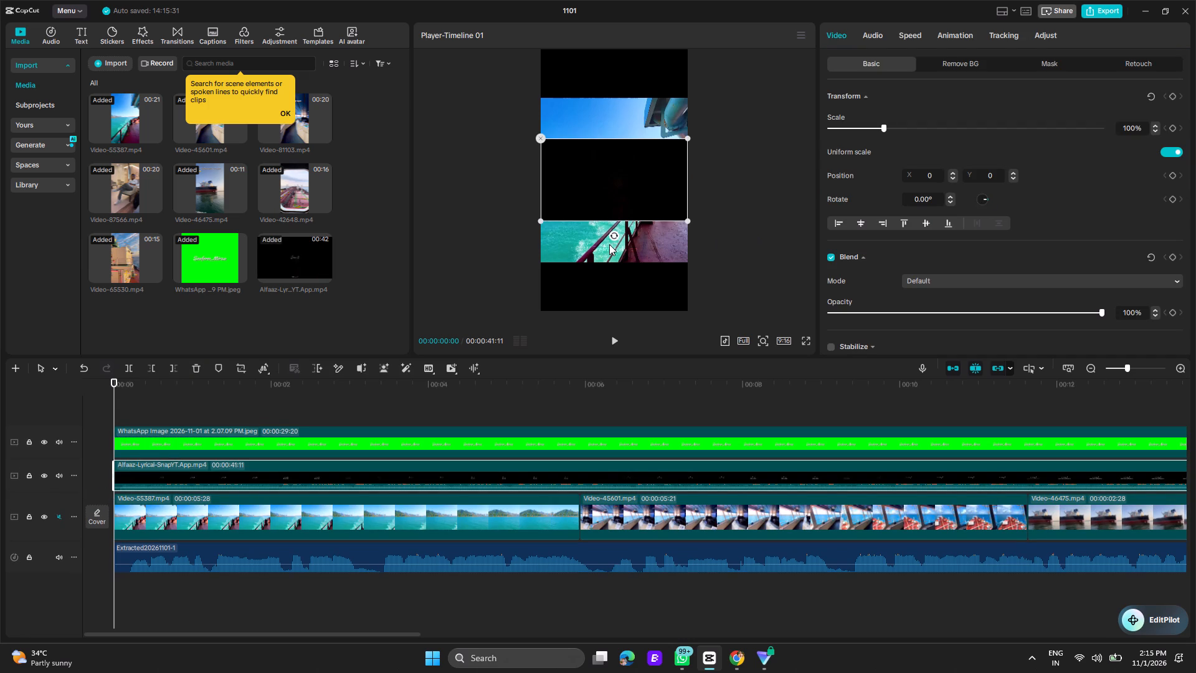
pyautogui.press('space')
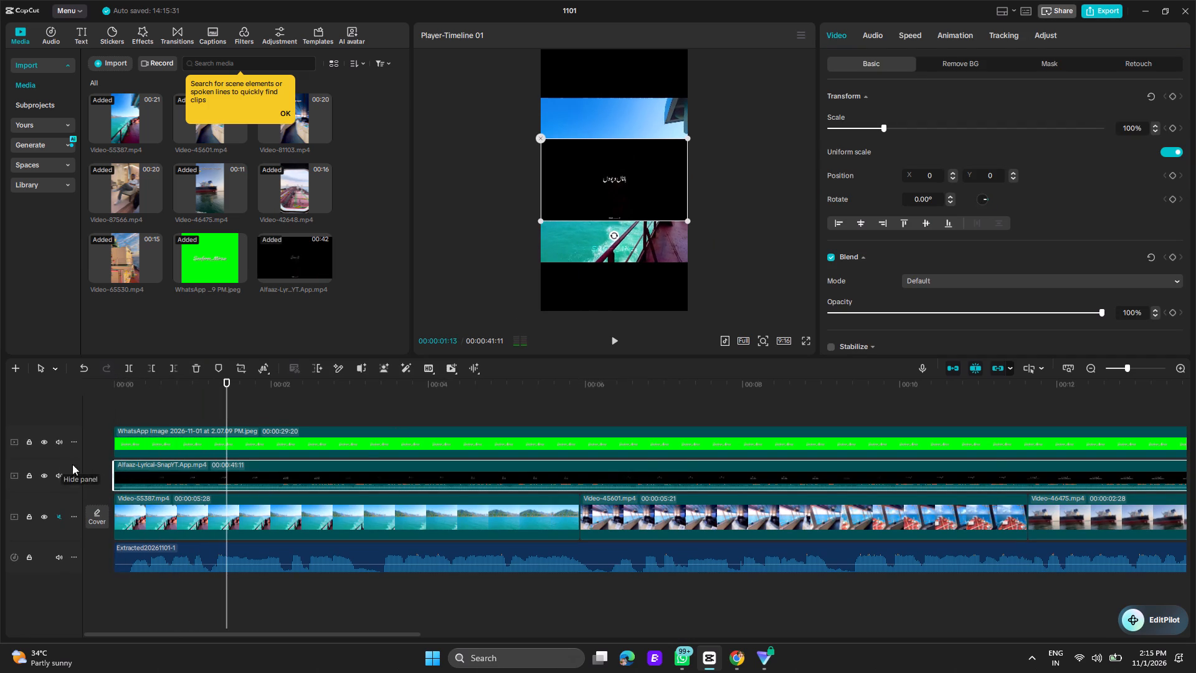
pyautogui.click(61, 472)
# Play the timeline from the start to check how the lyric overlay fits the ship clips and audio.
pyautogui.click(133, 412)
pyautogui.moveTo(133, 411); pyautogui.dragTo(67, 412)
pyautogui.press('space')
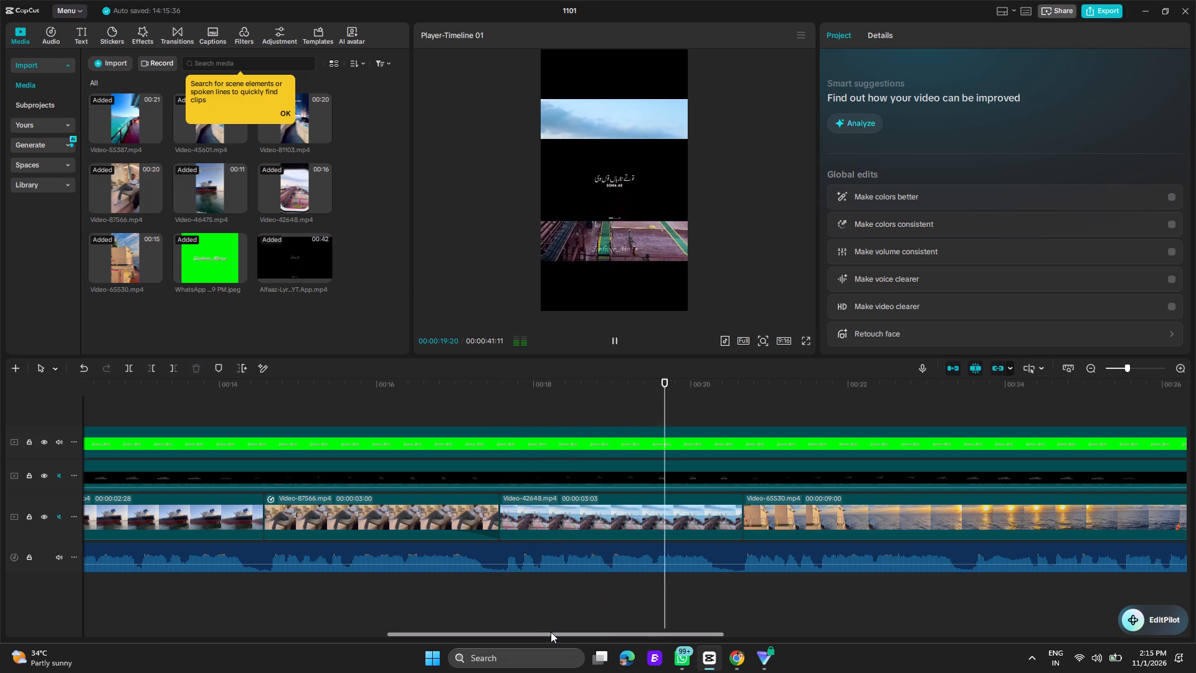
pyautogui.moveTo(551, 632); pyautogui.dragTo(667, 639)
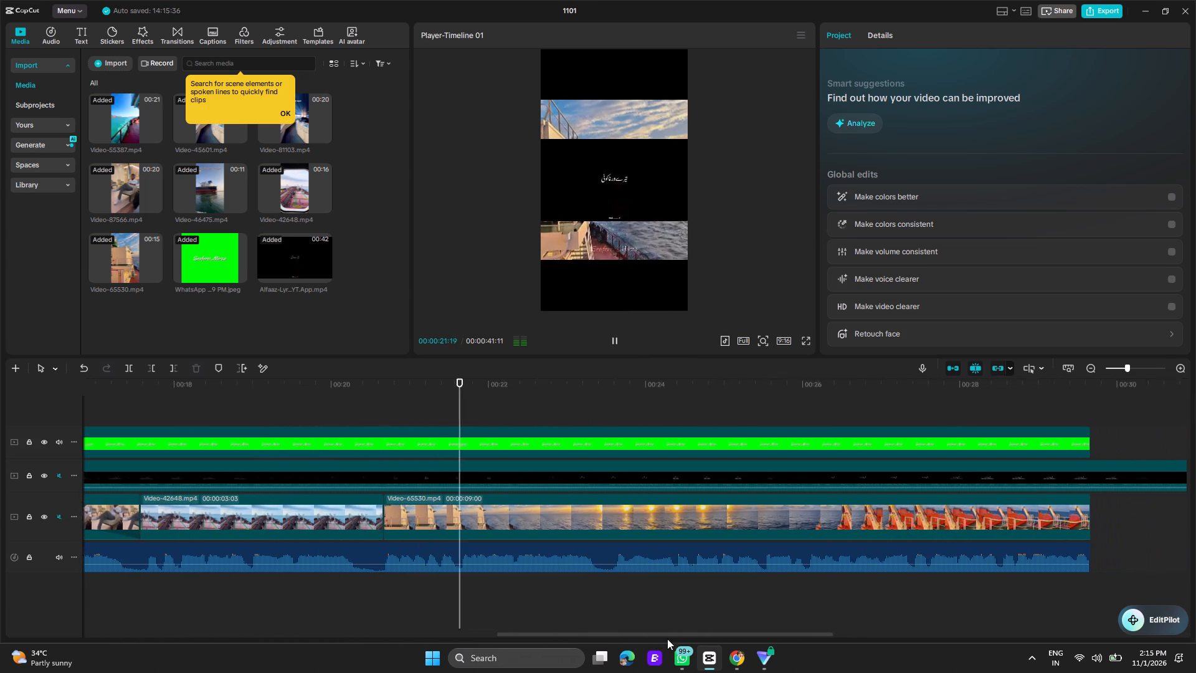
pyautogui.moveTo(667, 639); pyautogui.dragTo(755, 644)
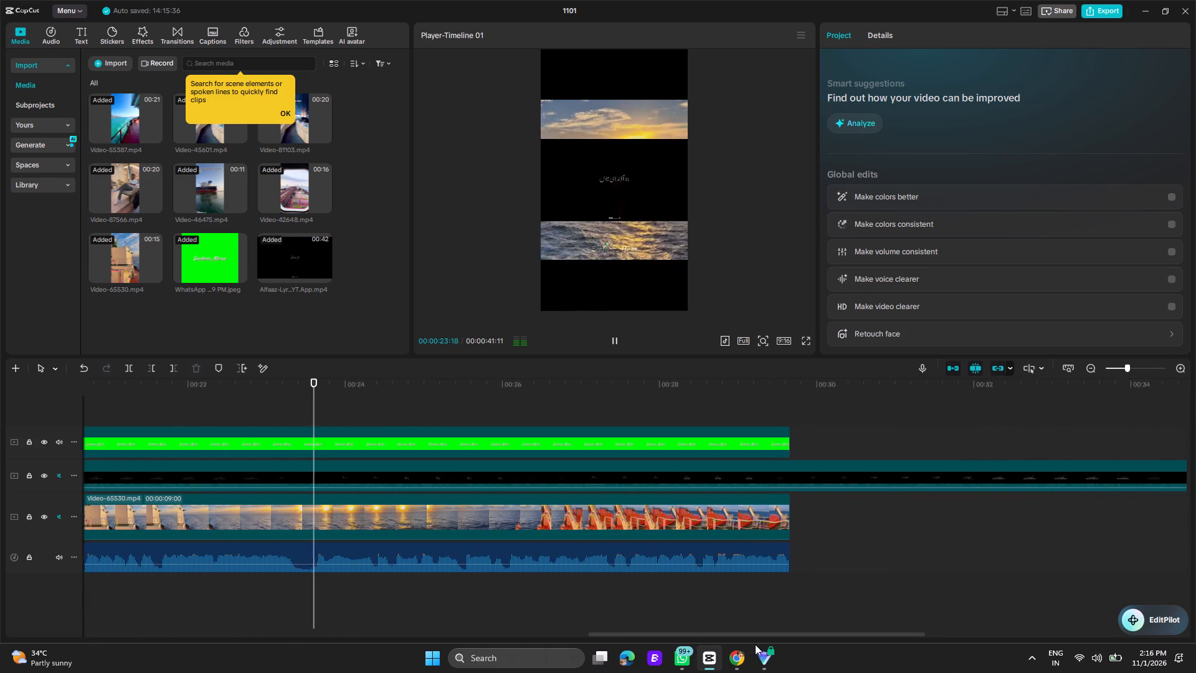
pyautogui.moveTo(755, 644); pyautogui.dragTo(781, 644)
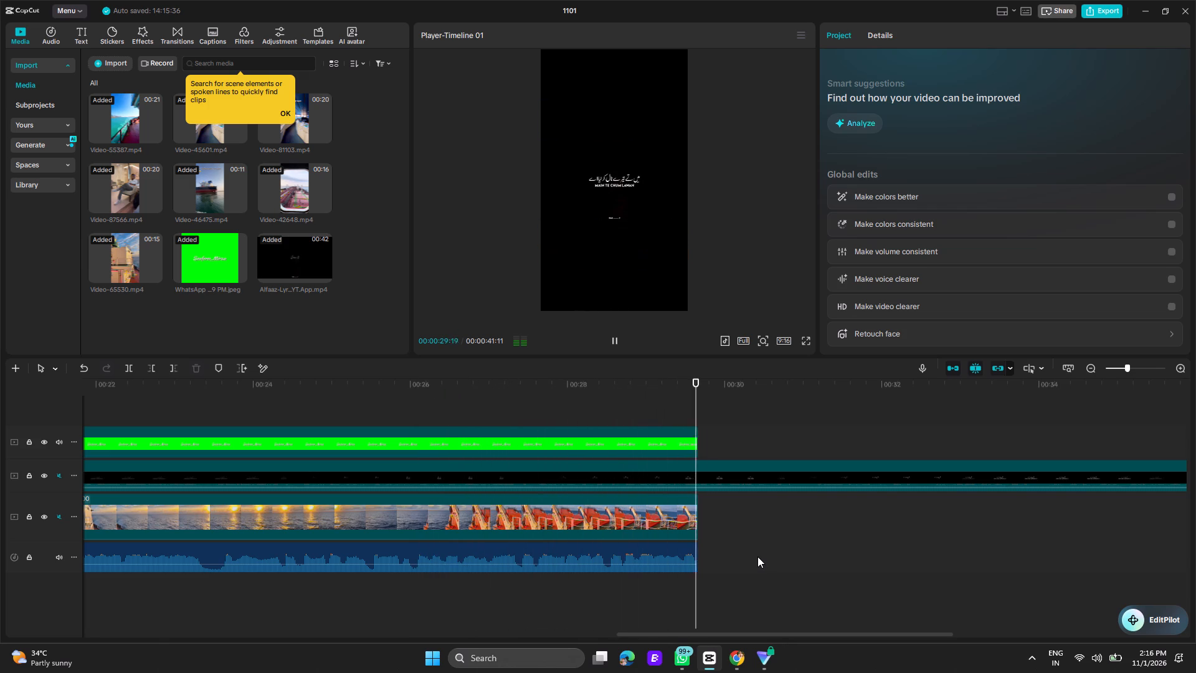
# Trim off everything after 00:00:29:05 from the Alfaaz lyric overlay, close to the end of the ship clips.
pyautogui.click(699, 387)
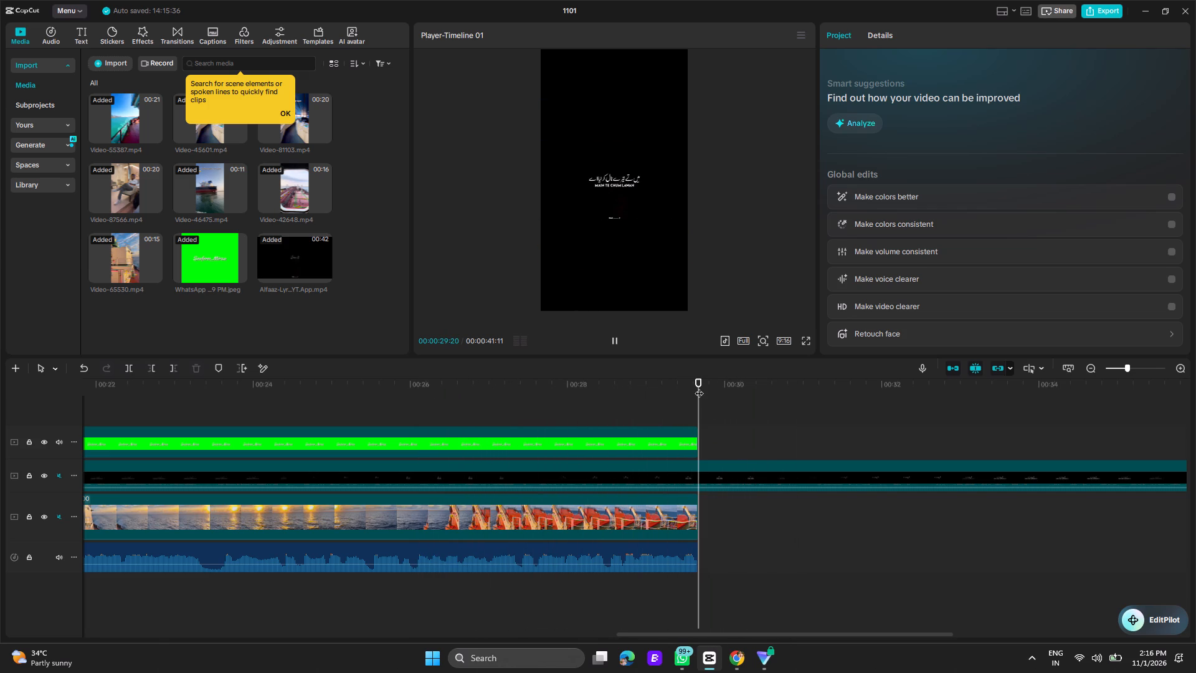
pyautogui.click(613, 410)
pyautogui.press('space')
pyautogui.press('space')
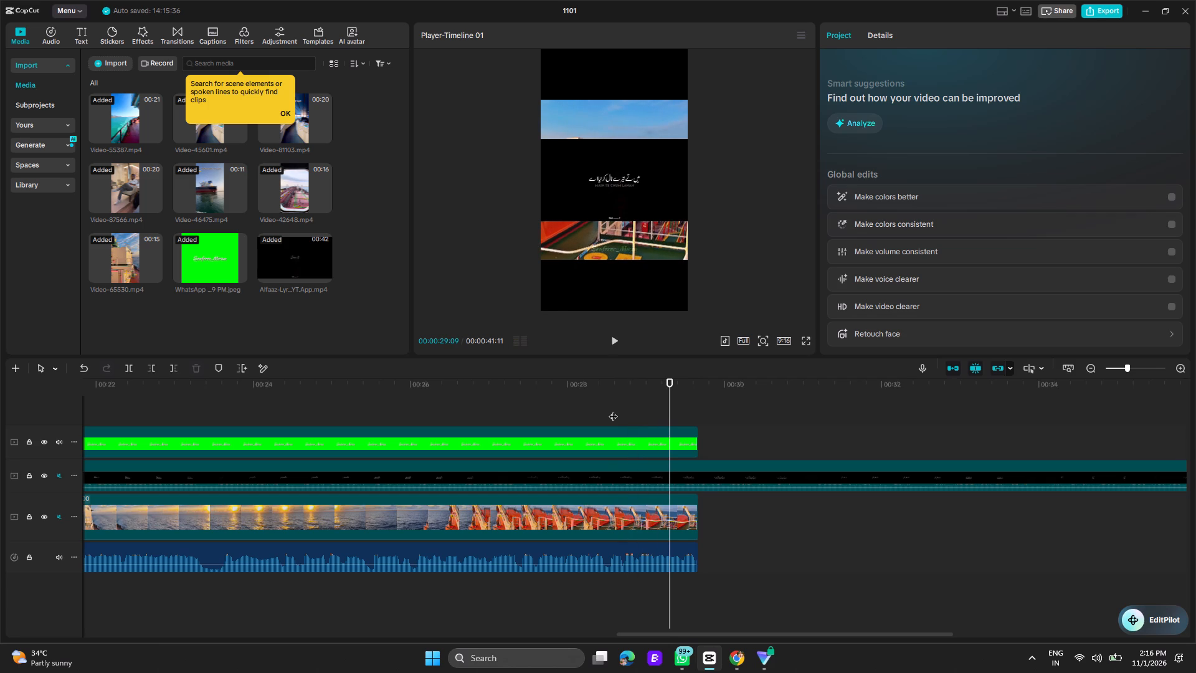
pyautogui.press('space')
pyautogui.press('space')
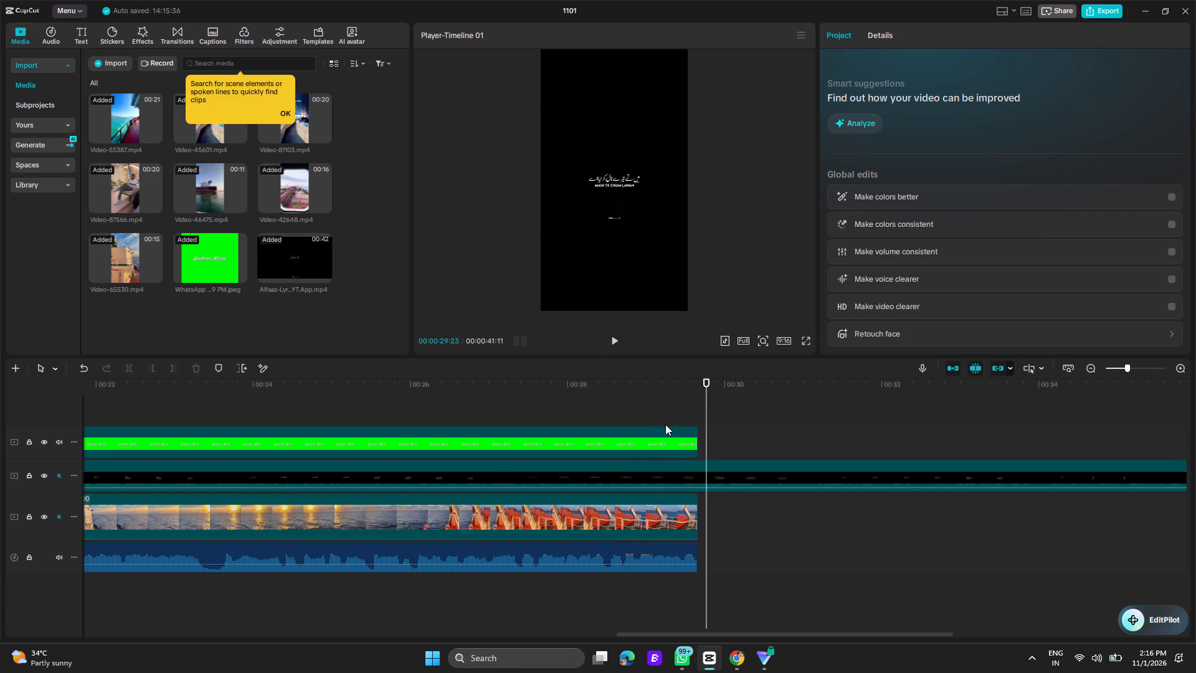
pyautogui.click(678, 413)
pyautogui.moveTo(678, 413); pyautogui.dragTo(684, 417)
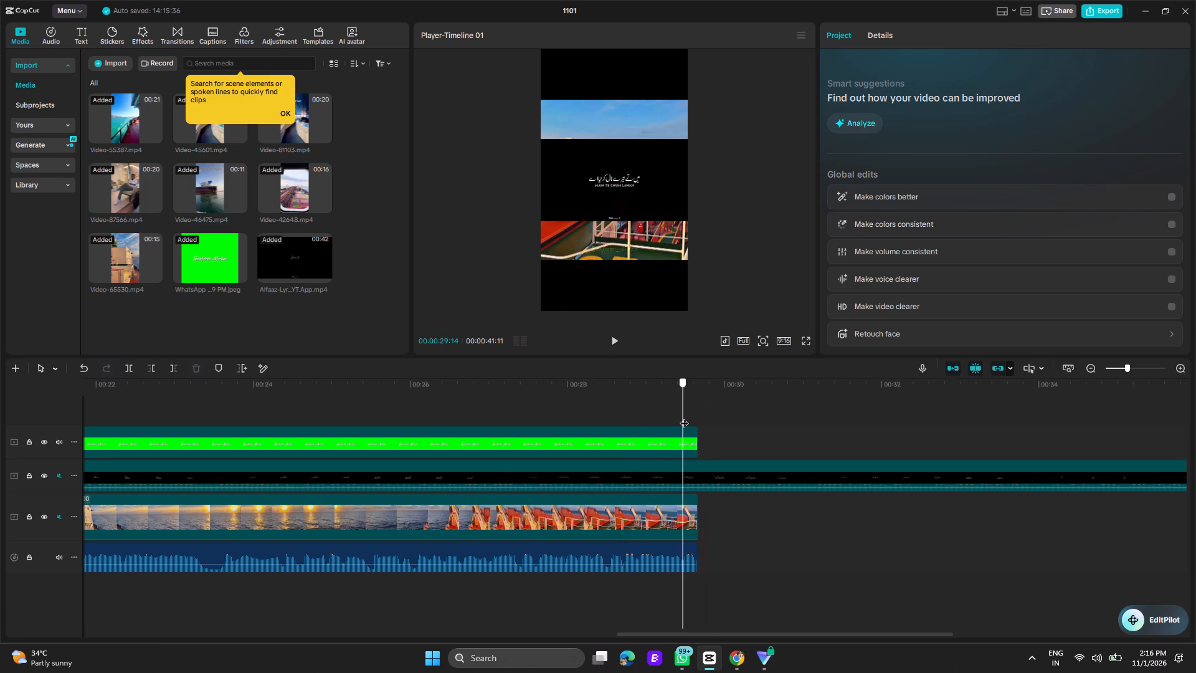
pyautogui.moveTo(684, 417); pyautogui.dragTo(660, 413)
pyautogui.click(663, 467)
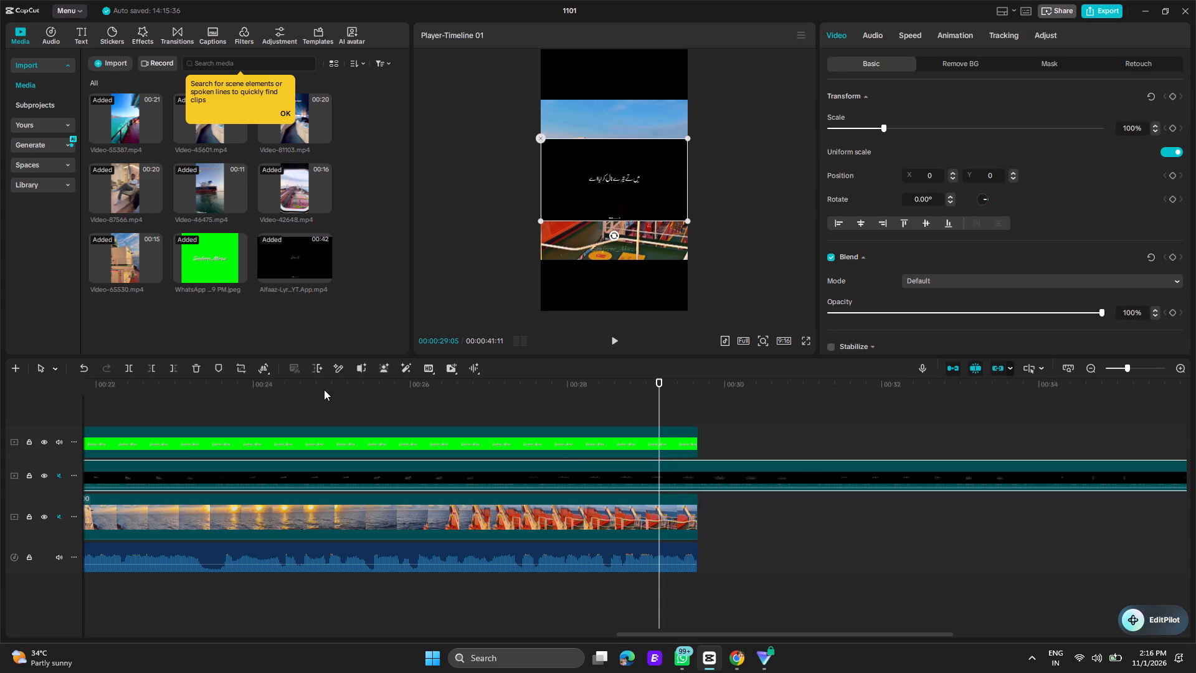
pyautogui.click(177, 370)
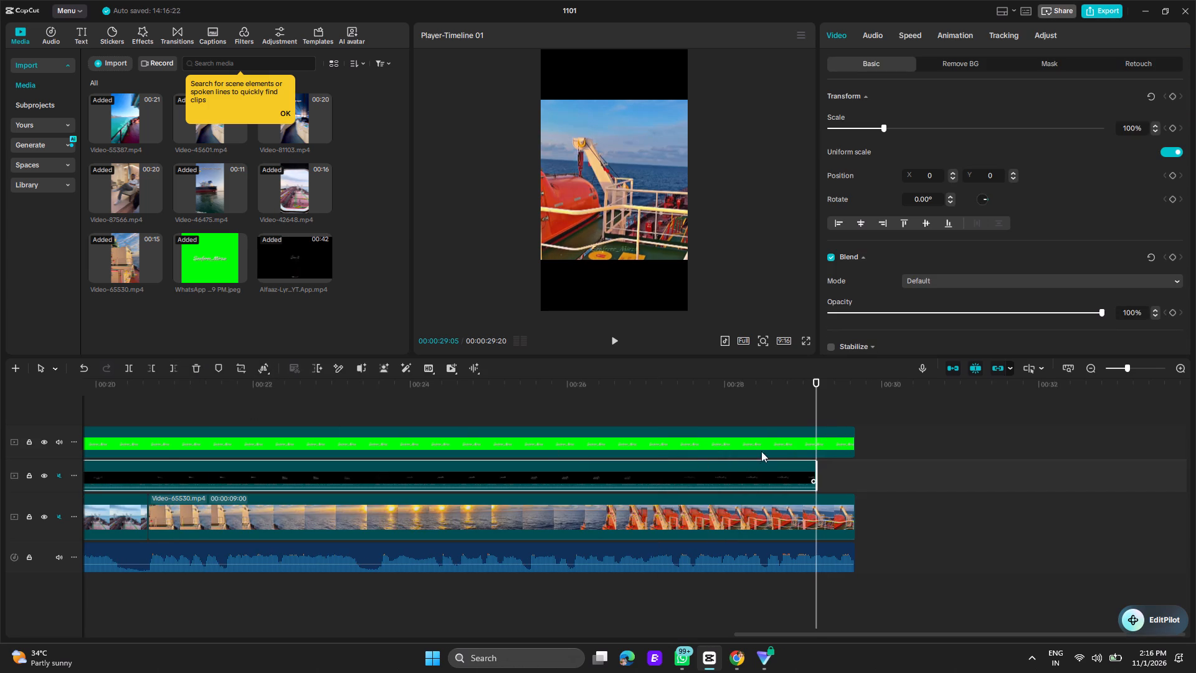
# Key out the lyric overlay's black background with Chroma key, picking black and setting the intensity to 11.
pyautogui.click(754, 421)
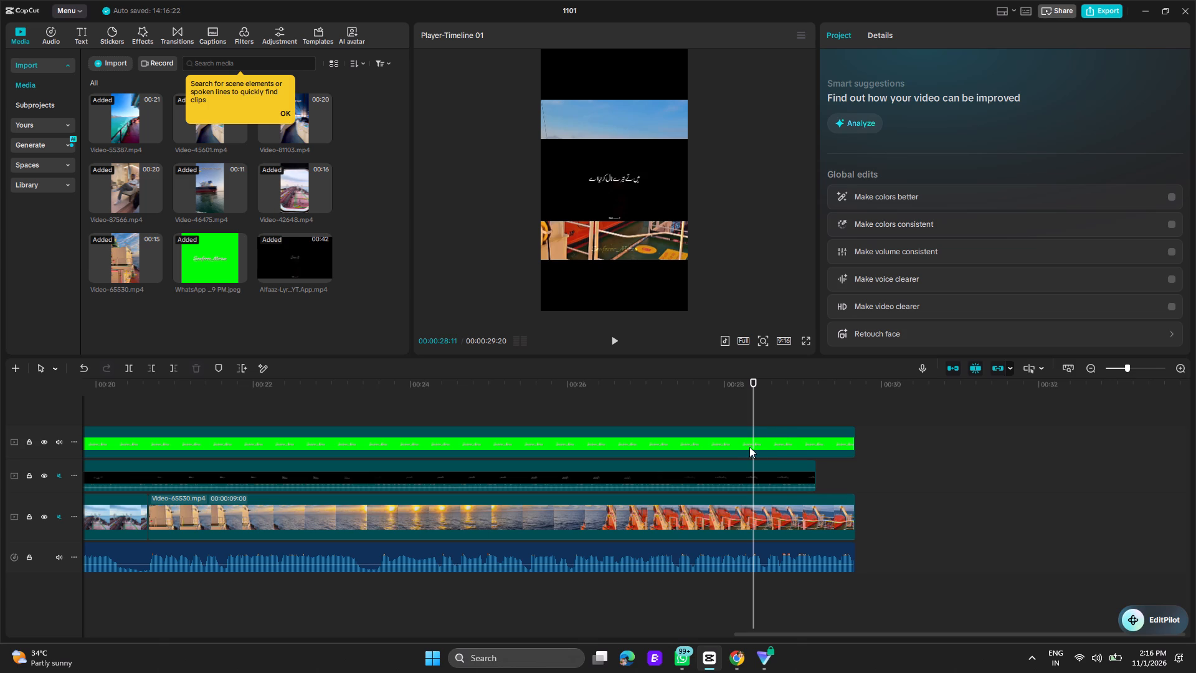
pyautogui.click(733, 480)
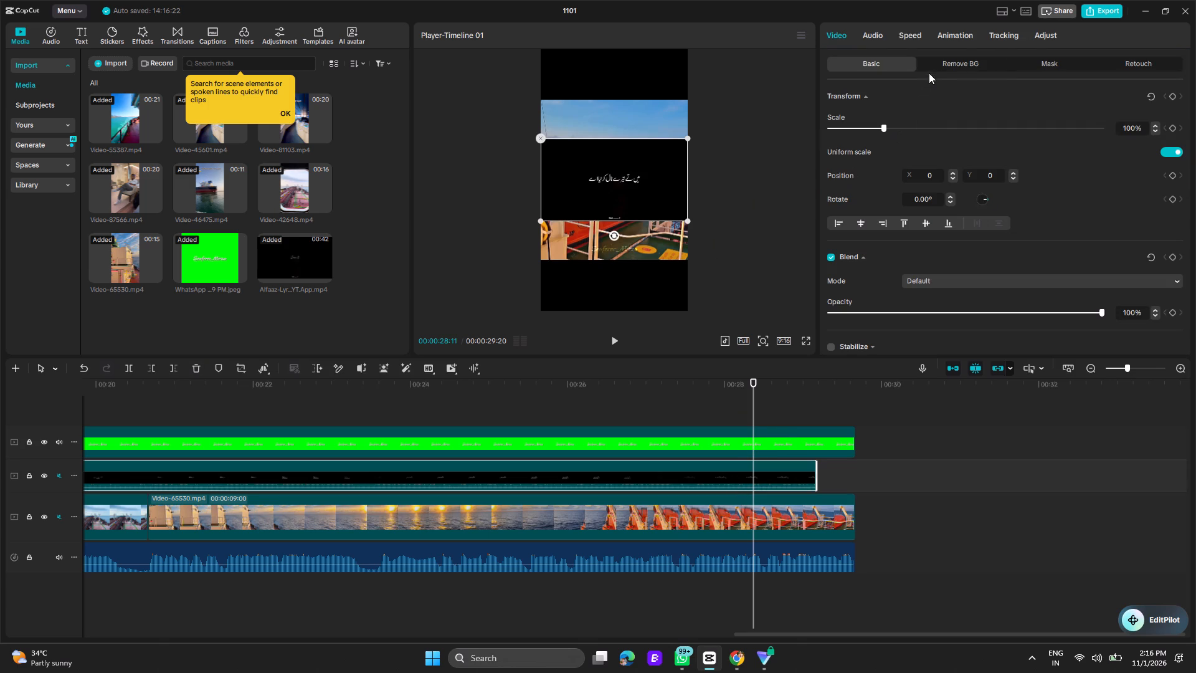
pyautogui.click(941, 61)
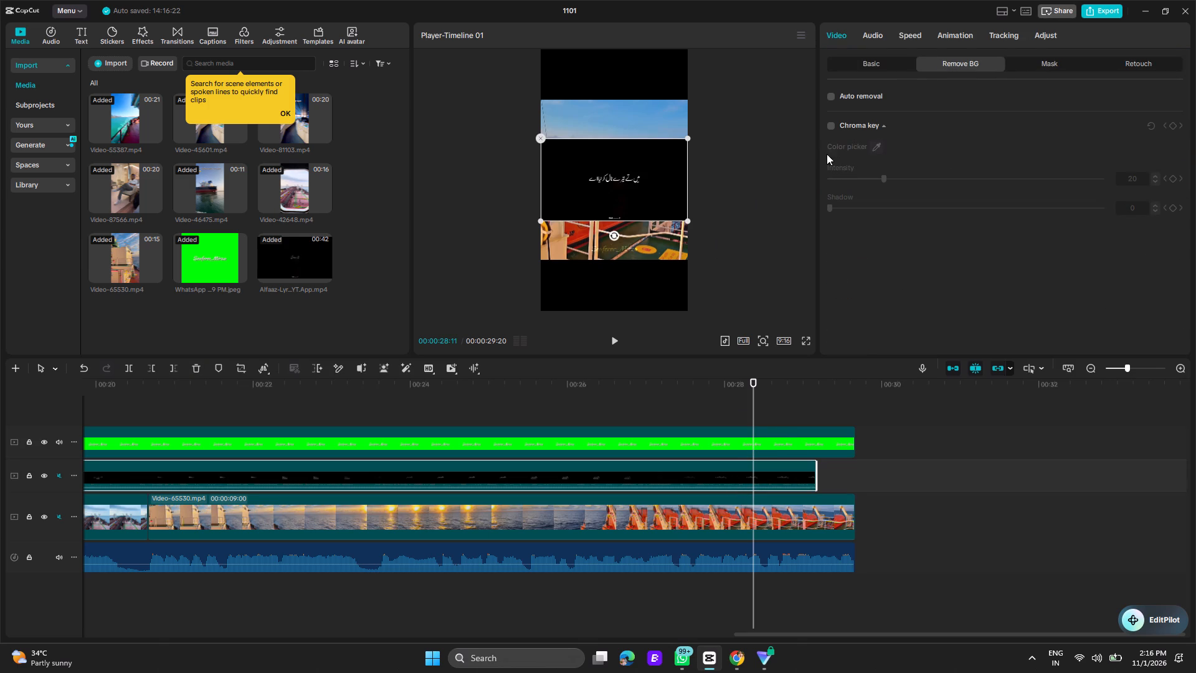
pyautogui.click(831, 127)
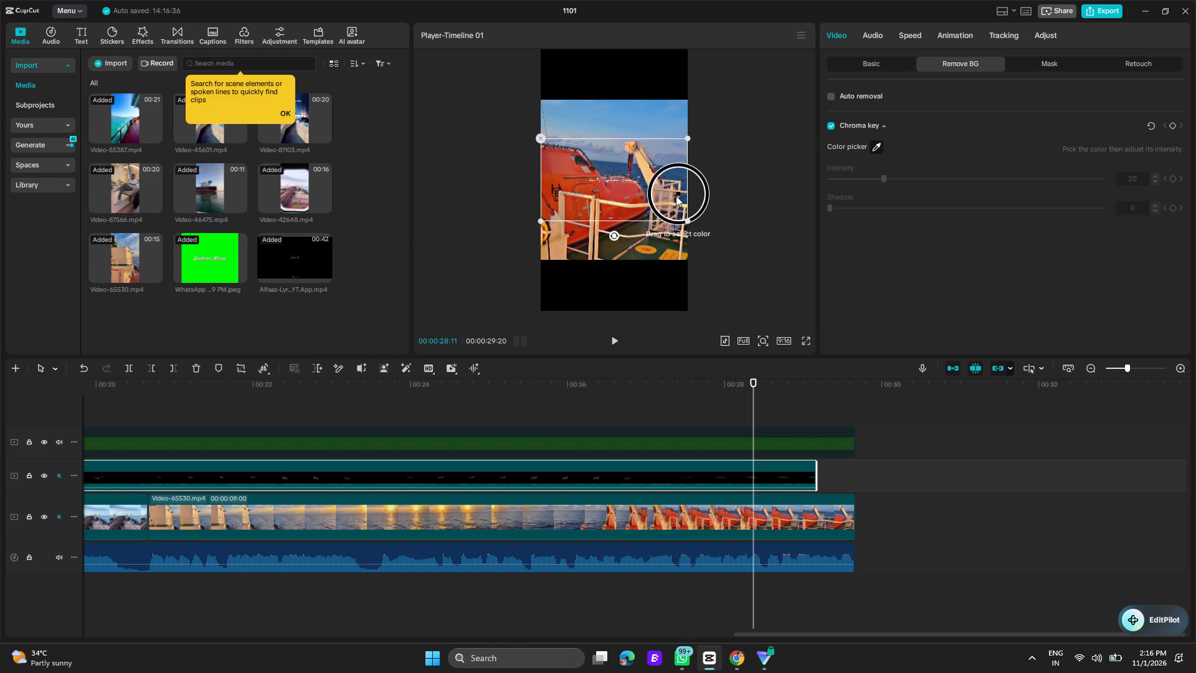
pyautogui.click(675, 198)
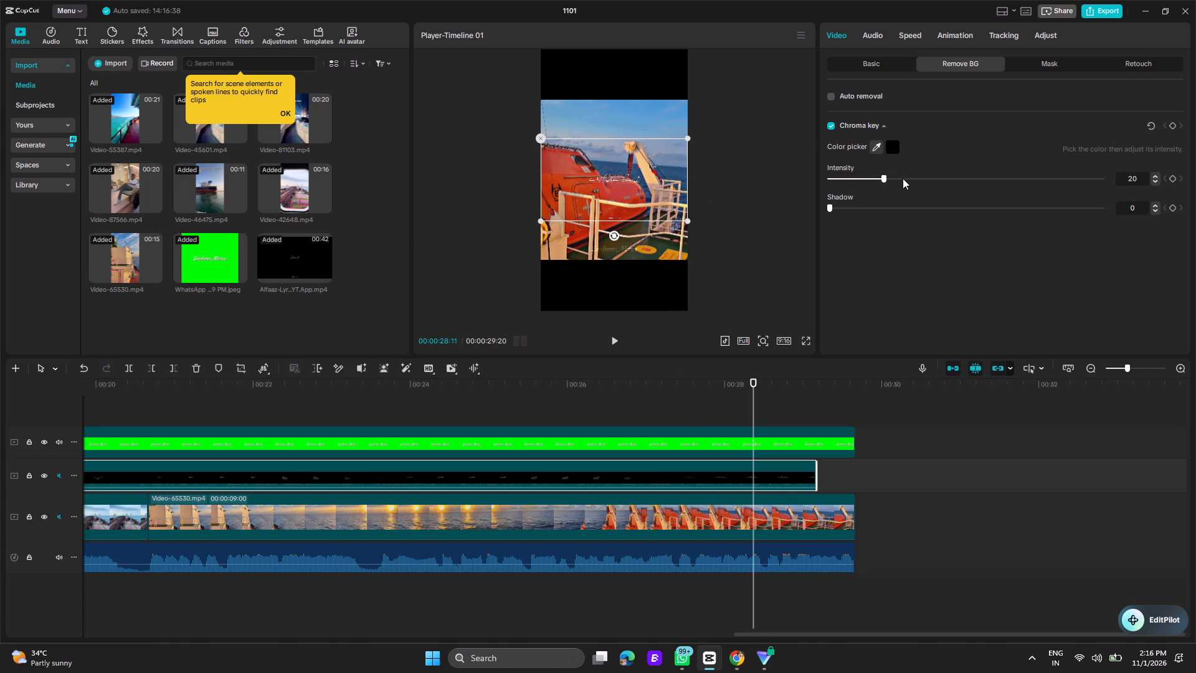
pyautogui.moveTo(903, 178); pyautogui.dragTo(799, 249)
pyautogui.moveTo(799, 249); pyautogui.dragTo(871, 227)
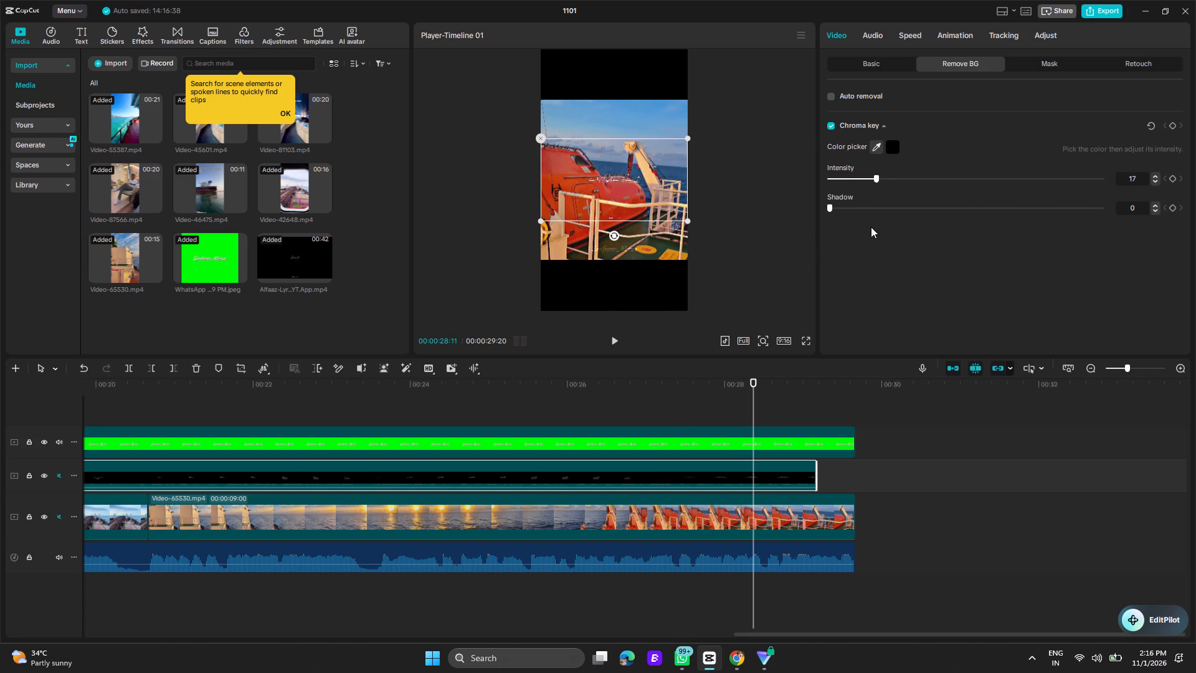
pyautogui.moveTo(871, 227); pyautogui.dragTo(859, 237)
# Play the timeline from the start, partly in full screen, to check how the keyed lyrics look over the ship footage.
pyautogui.click(665, 409)
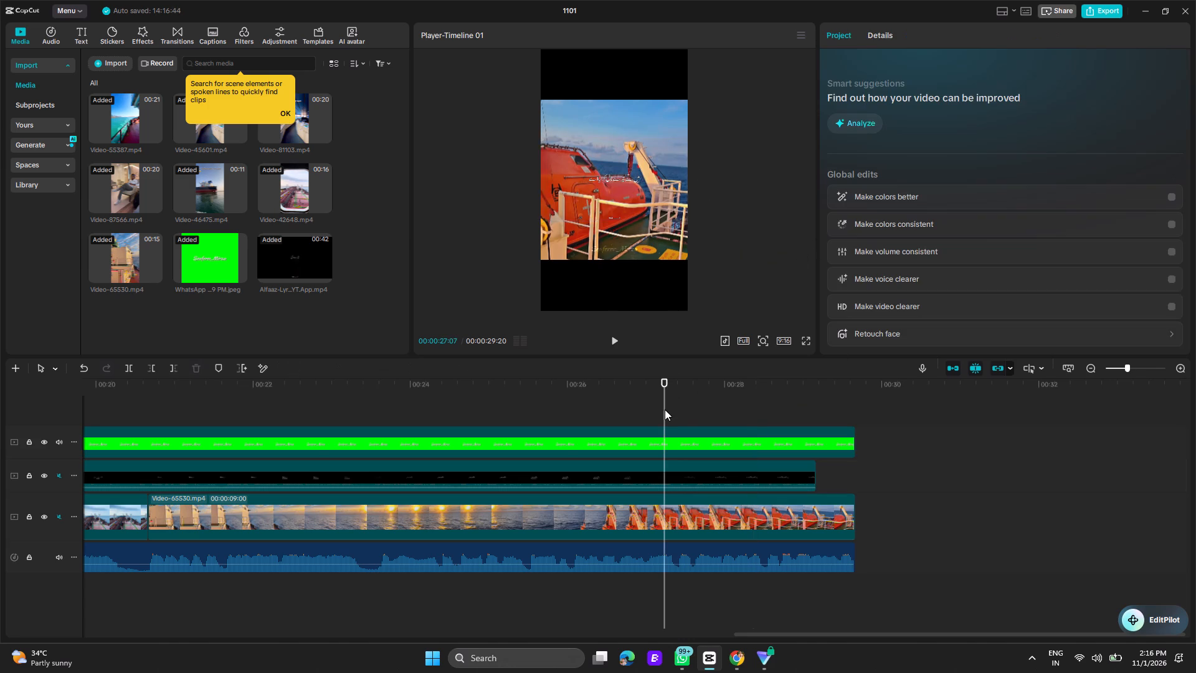
pyautogui.moveTo(665, 409); pyautogui.dragTo(0, 518)
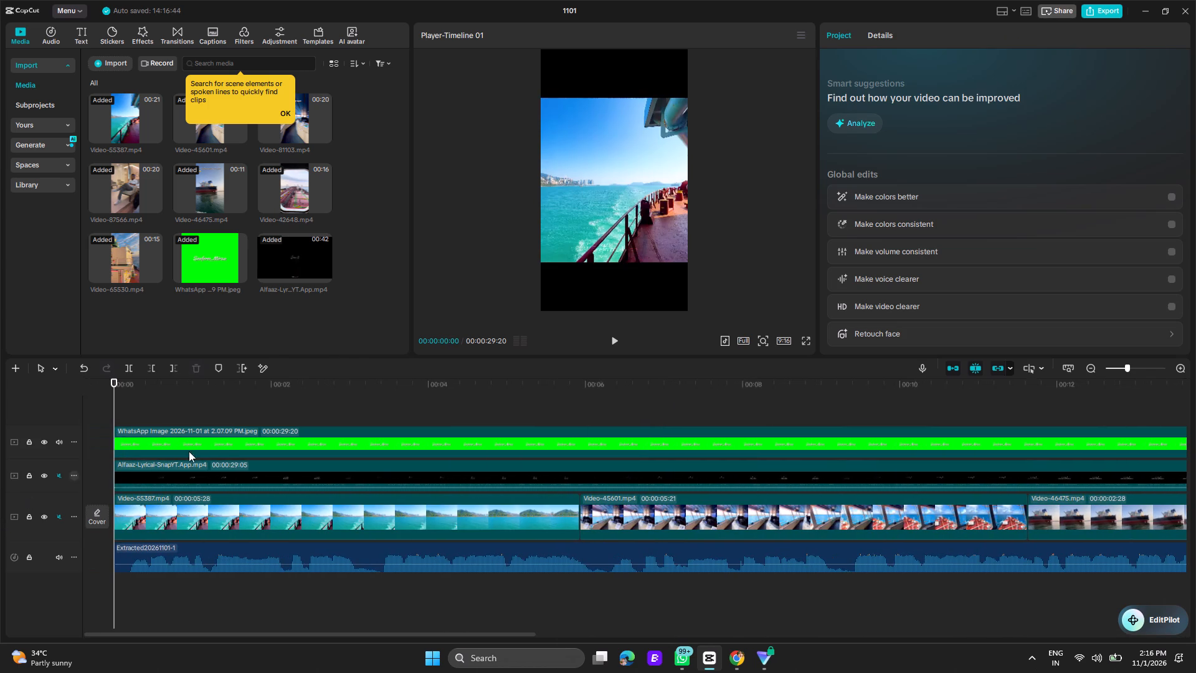
pyautogui.press('space')
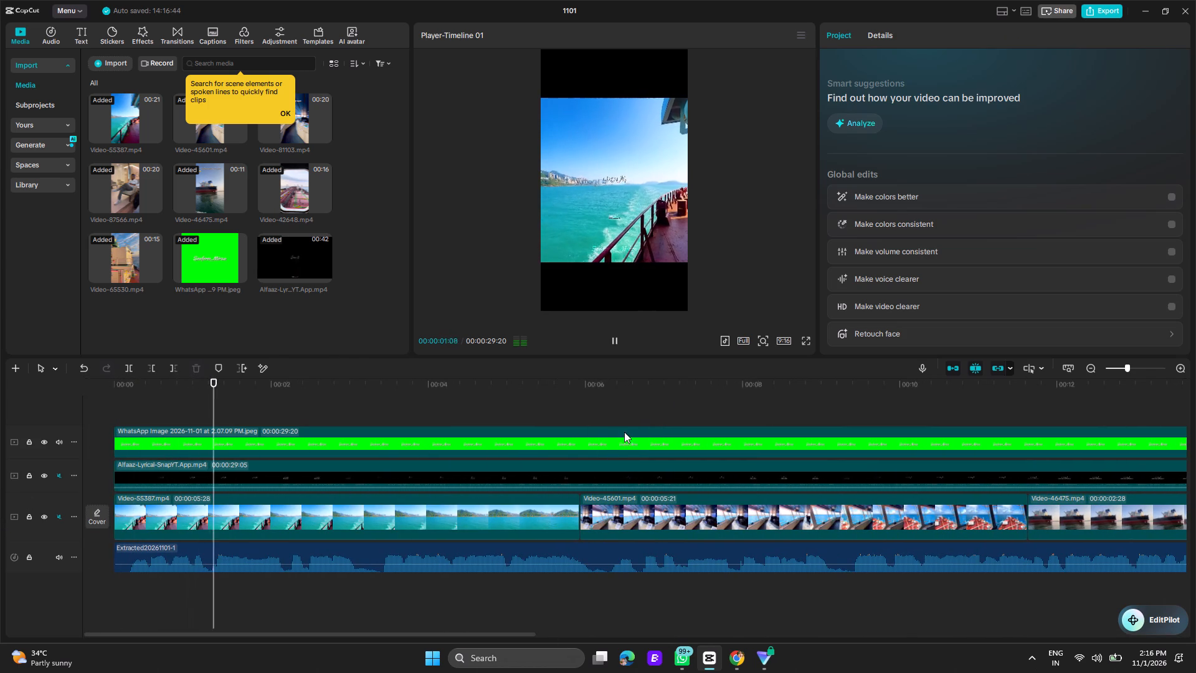
pyautogui.press('space')
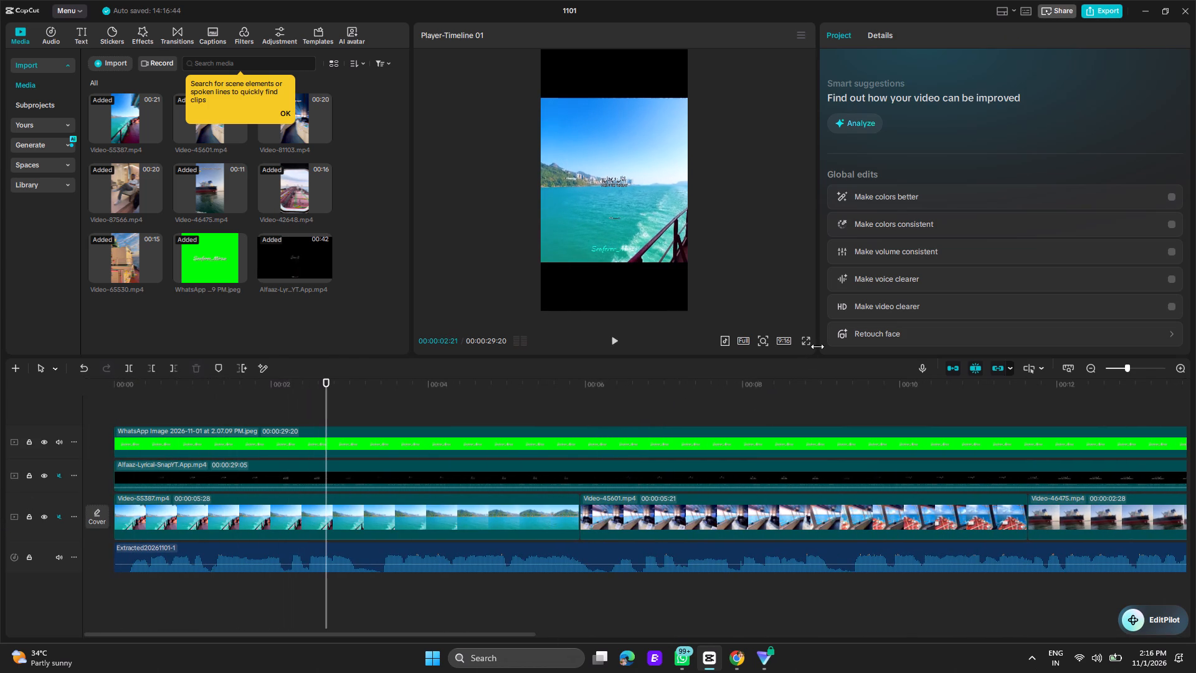
pyautogui.click(807, 339)
pyautogui.press('space')
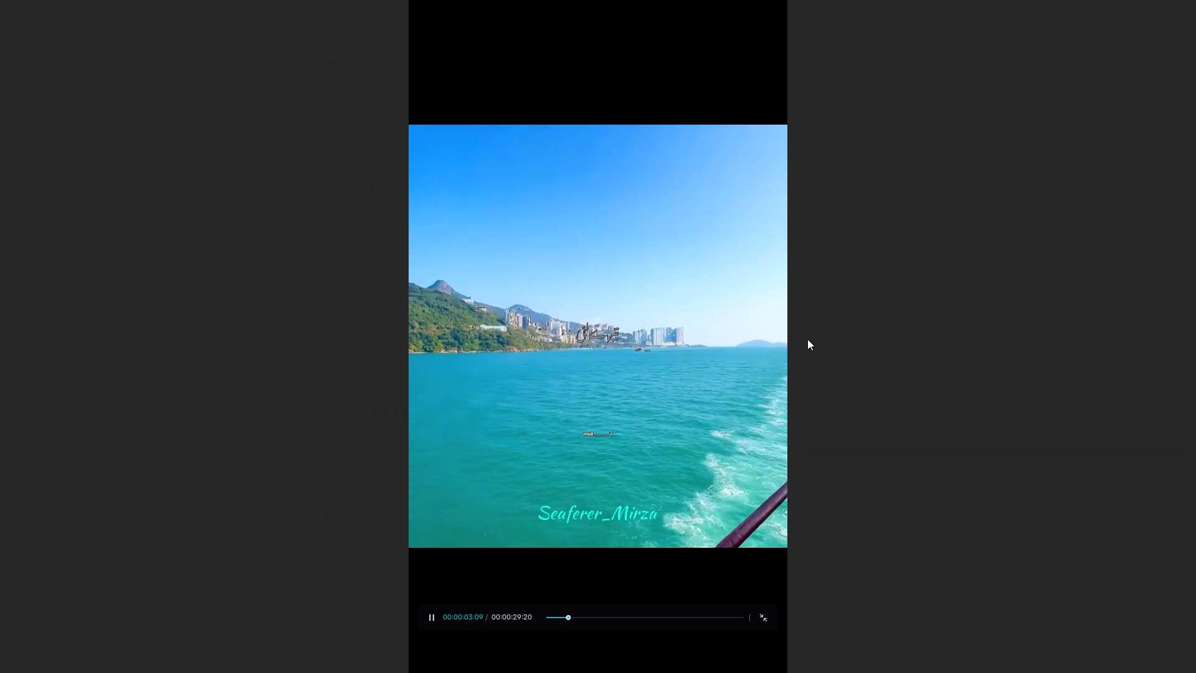
pyautogui.press('space')
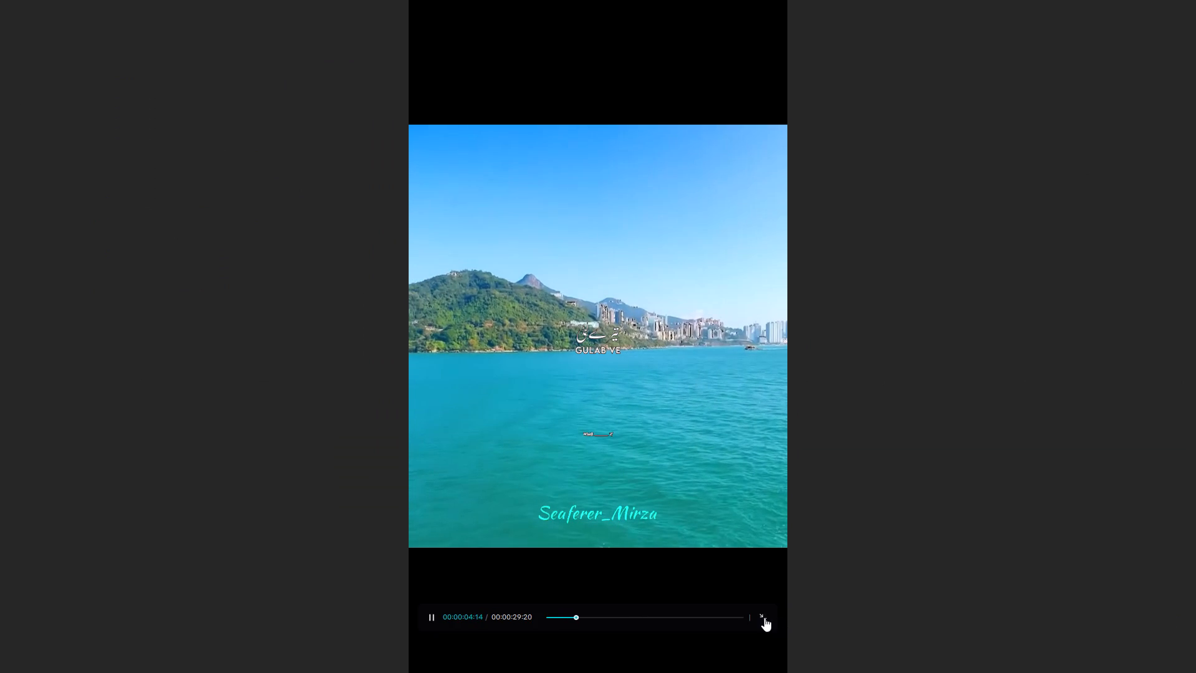
pyautogui.click(764, 618)
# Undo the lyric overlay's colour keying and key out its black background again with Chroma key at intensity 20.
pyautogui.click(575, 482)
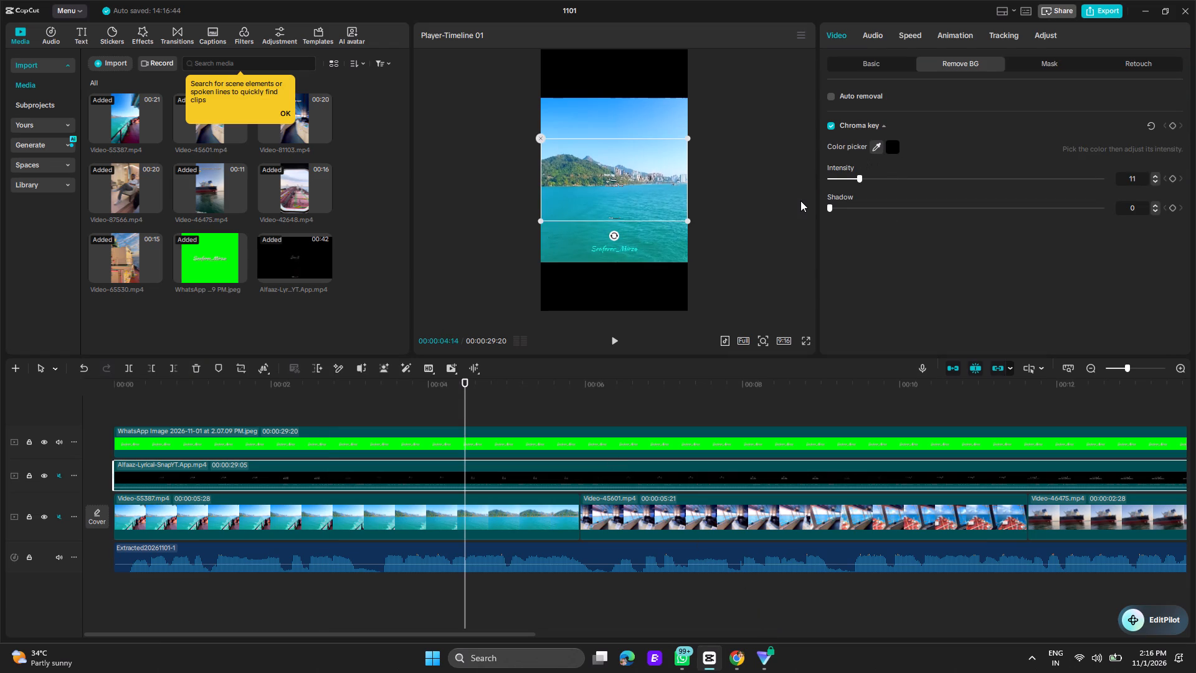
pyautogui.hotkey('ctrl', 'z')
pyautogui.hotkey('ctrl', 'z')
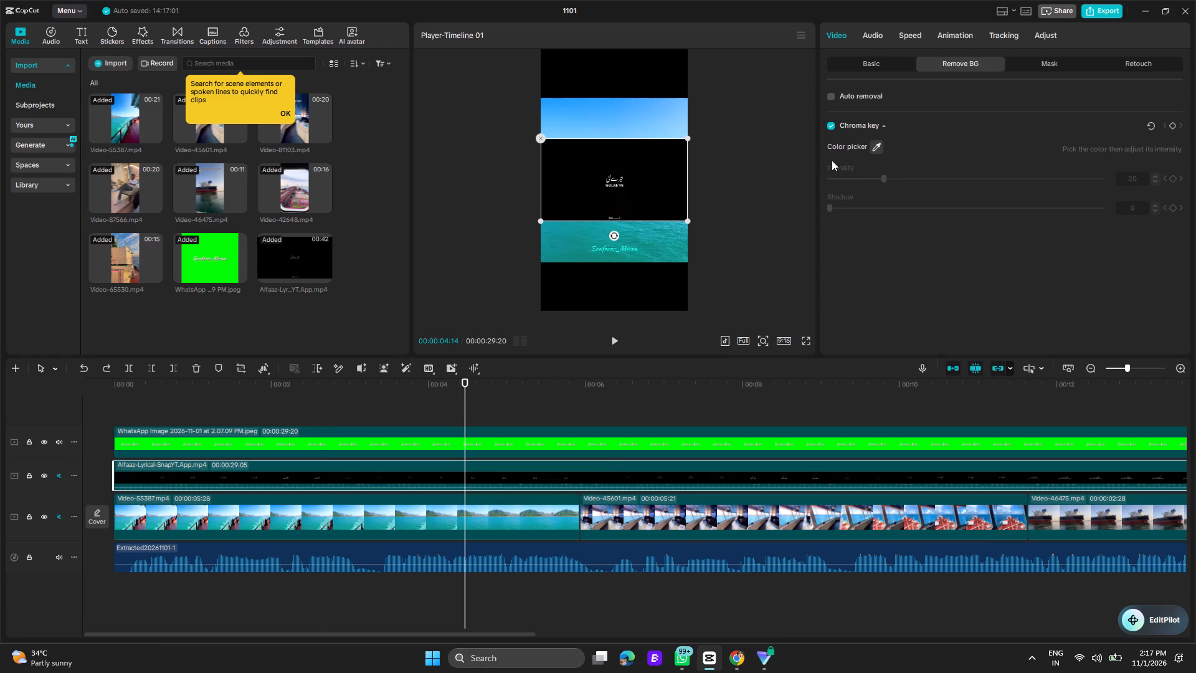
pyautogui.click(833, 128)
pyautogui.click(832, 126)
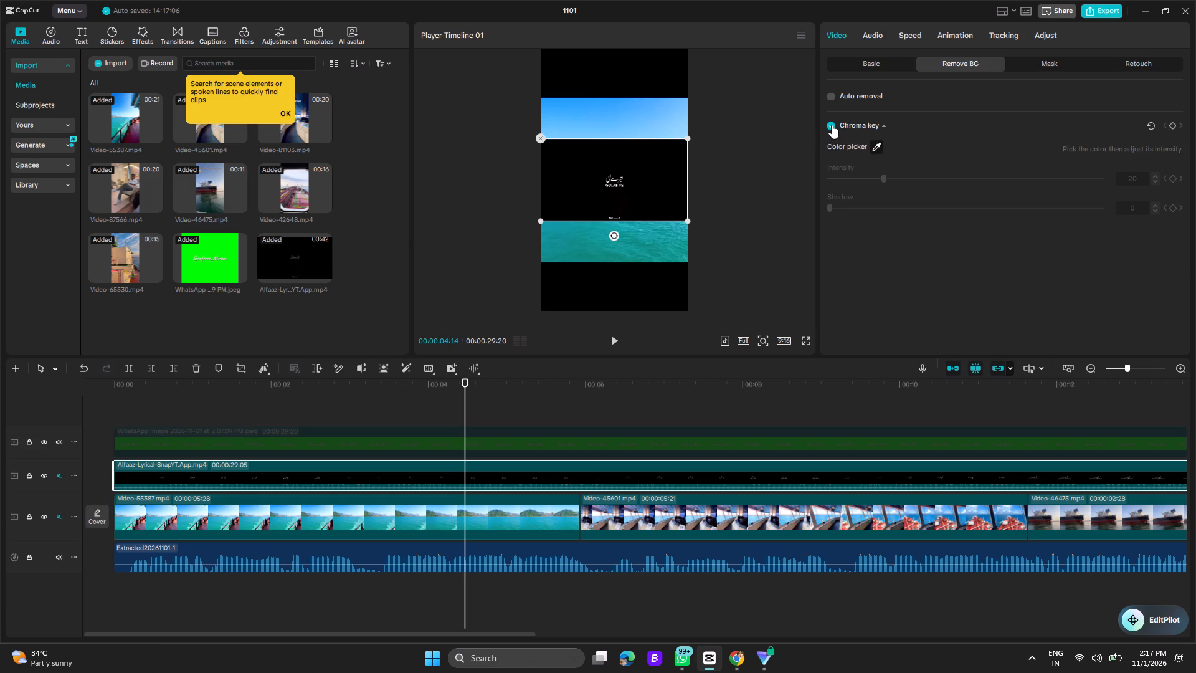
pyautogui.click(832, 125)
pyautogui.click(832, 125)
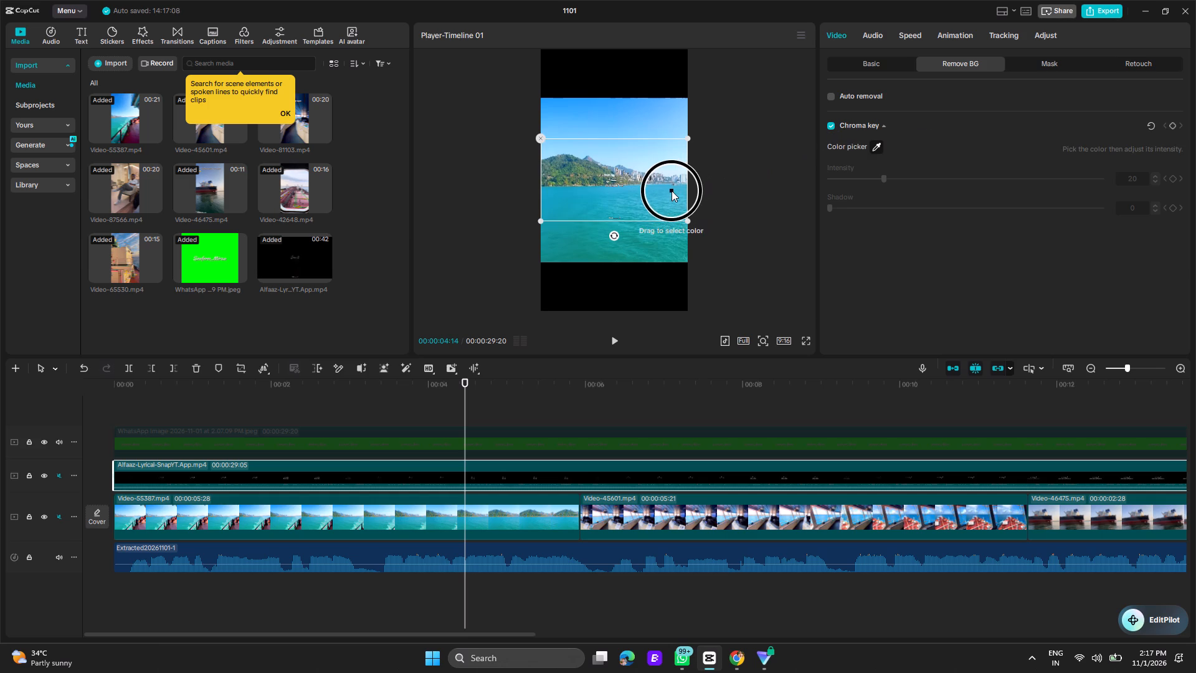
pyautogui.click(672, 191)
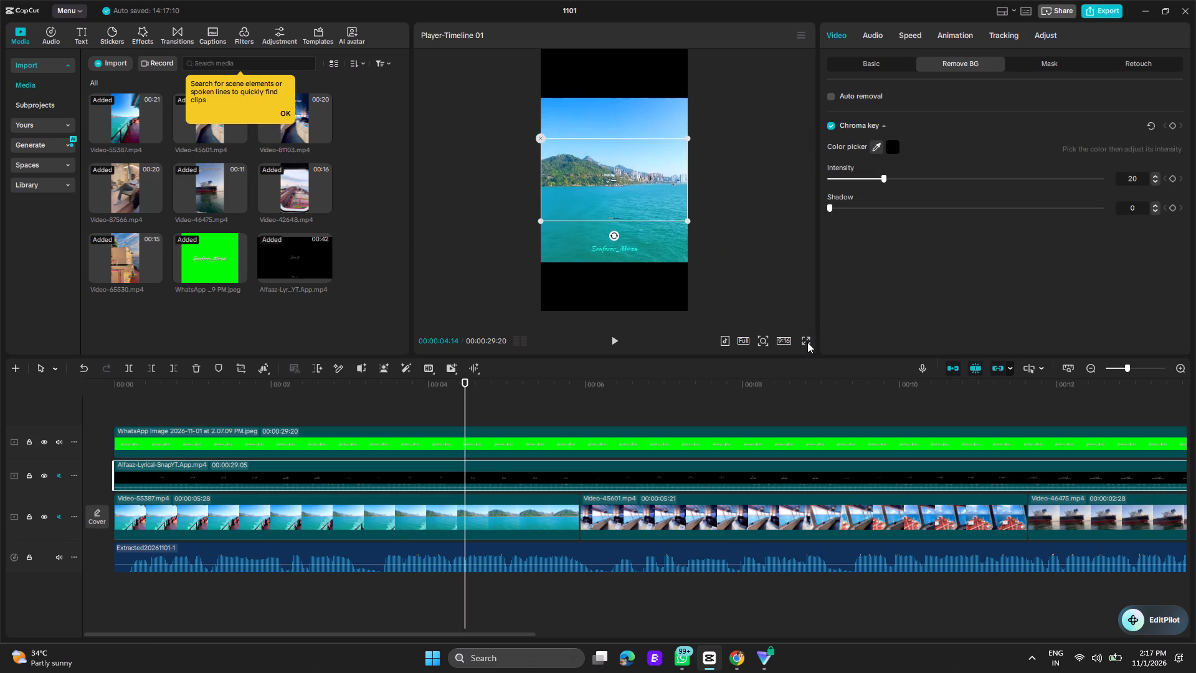
# Play the re-keyed video in full screen and again from the start to judge how readable the lyrics are.
pyautogui.click(807, 342)
pyautogui.press('space')
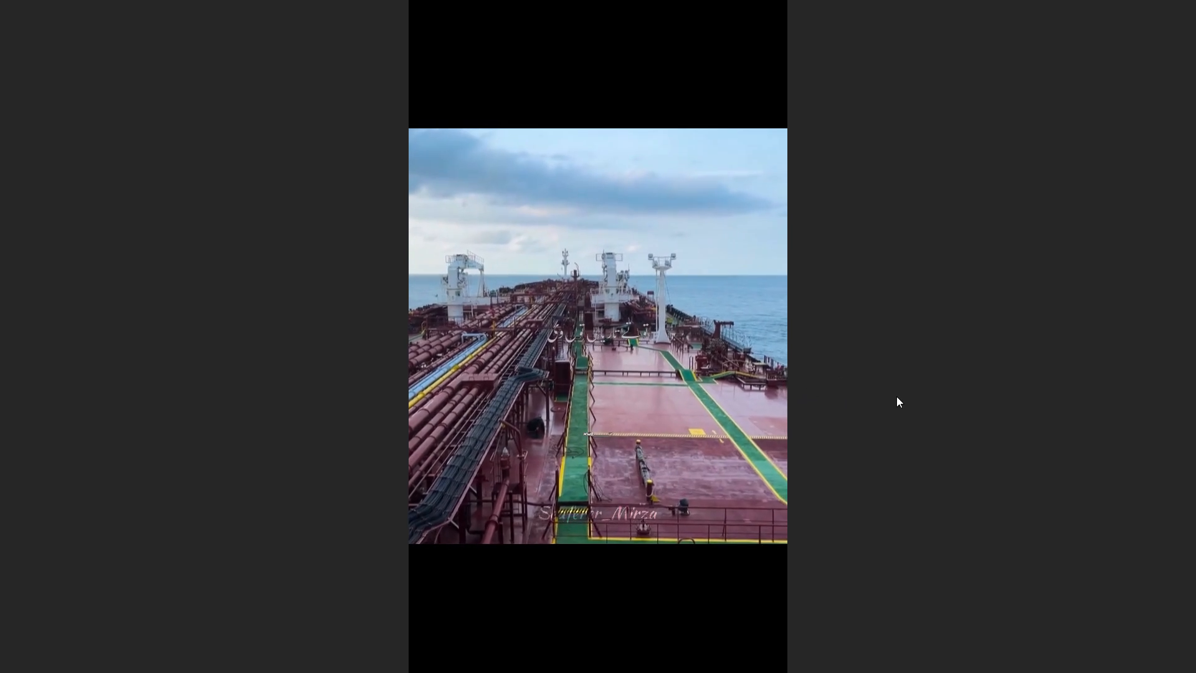
pyautogui.click(835, 420)
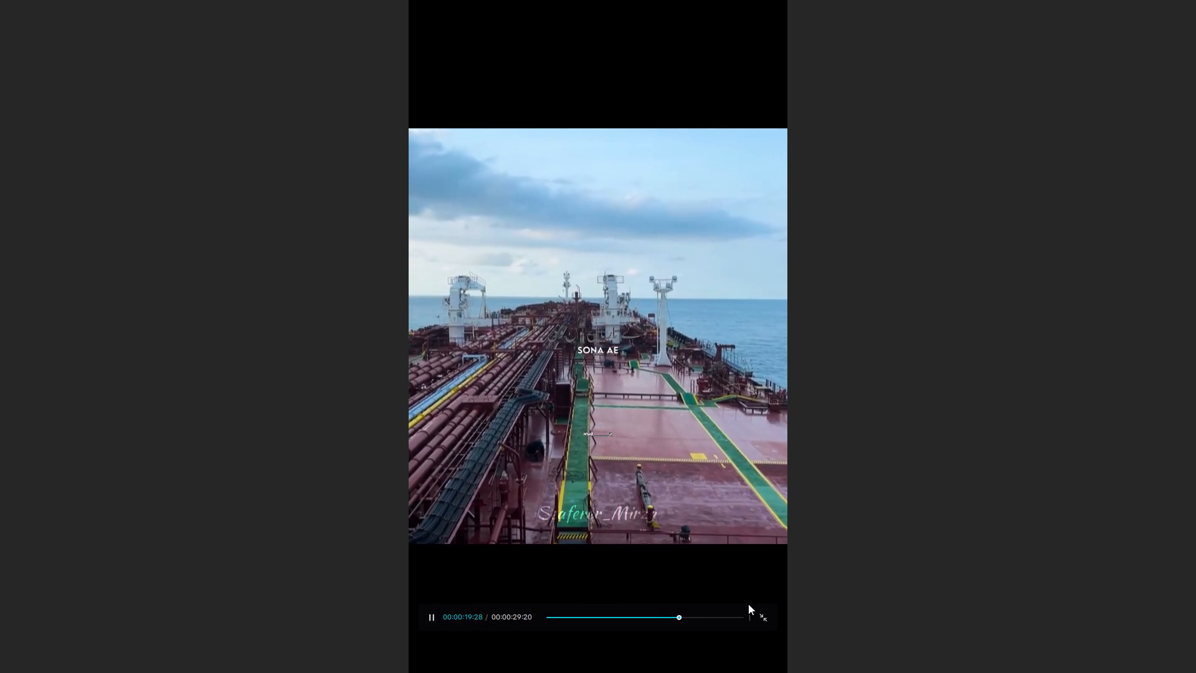
pyautogui.click(756, 615)
pyautogui.click(599, 472)
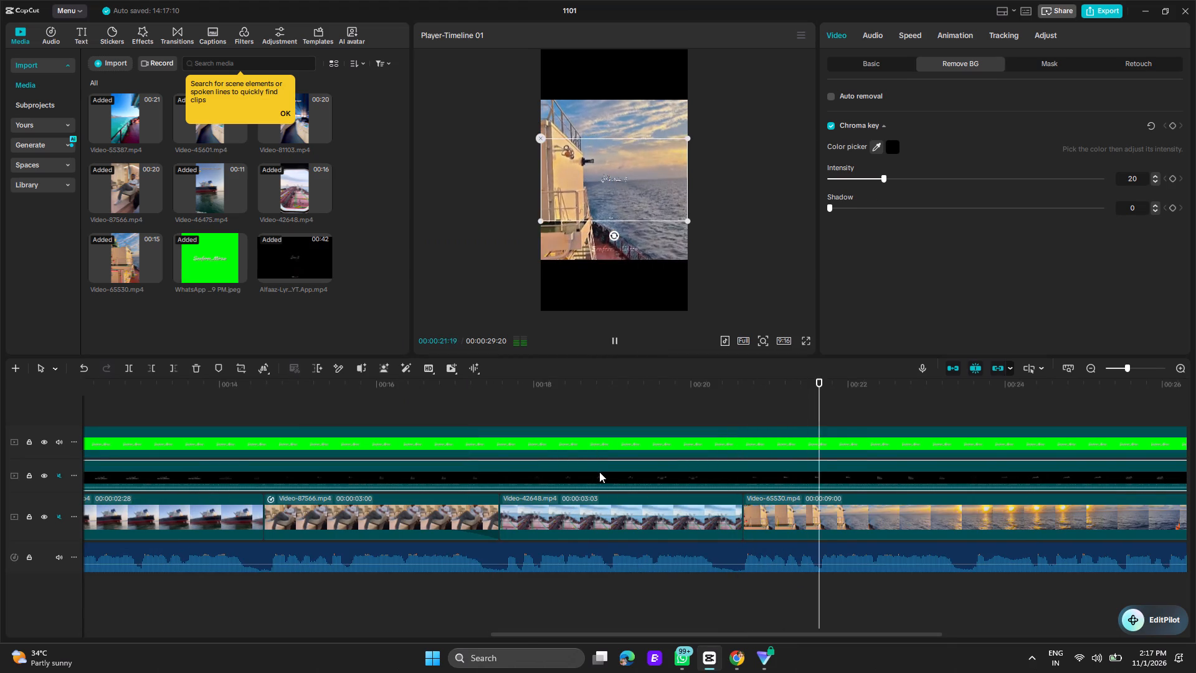
pyautogui.press('space')
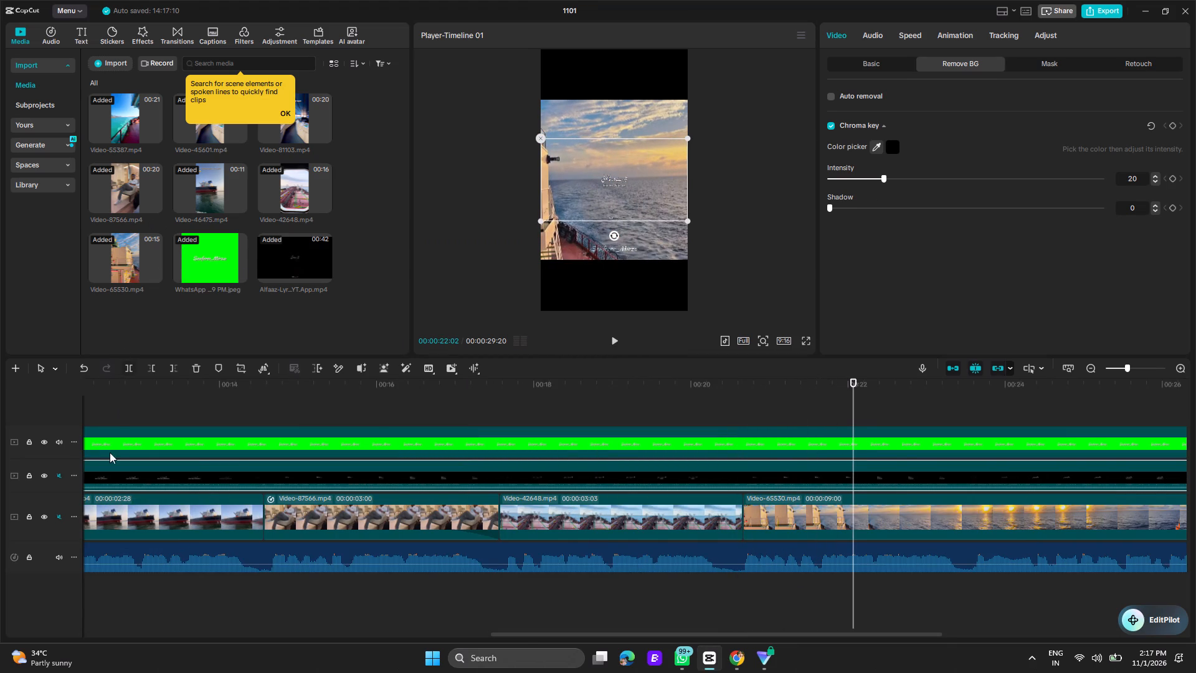
pyautogui.click(113, 419)
pyautogui.moveTo(113, 419); pyautogui.dragTo(0, 459)
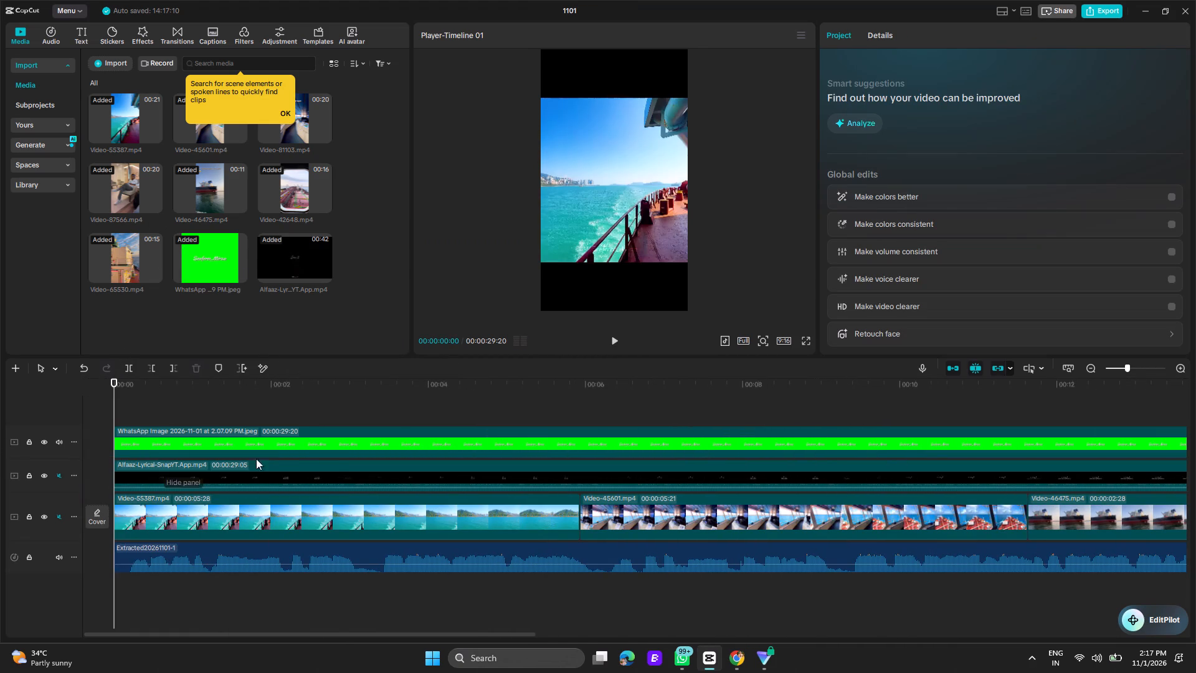
pyautogui.press('space')
# Delete the Alfaaz-Lyrical-SnapYT.App.mp4 overlay from the timeline and play the remaining edit from the start.
pyautogui.click(407, 475)
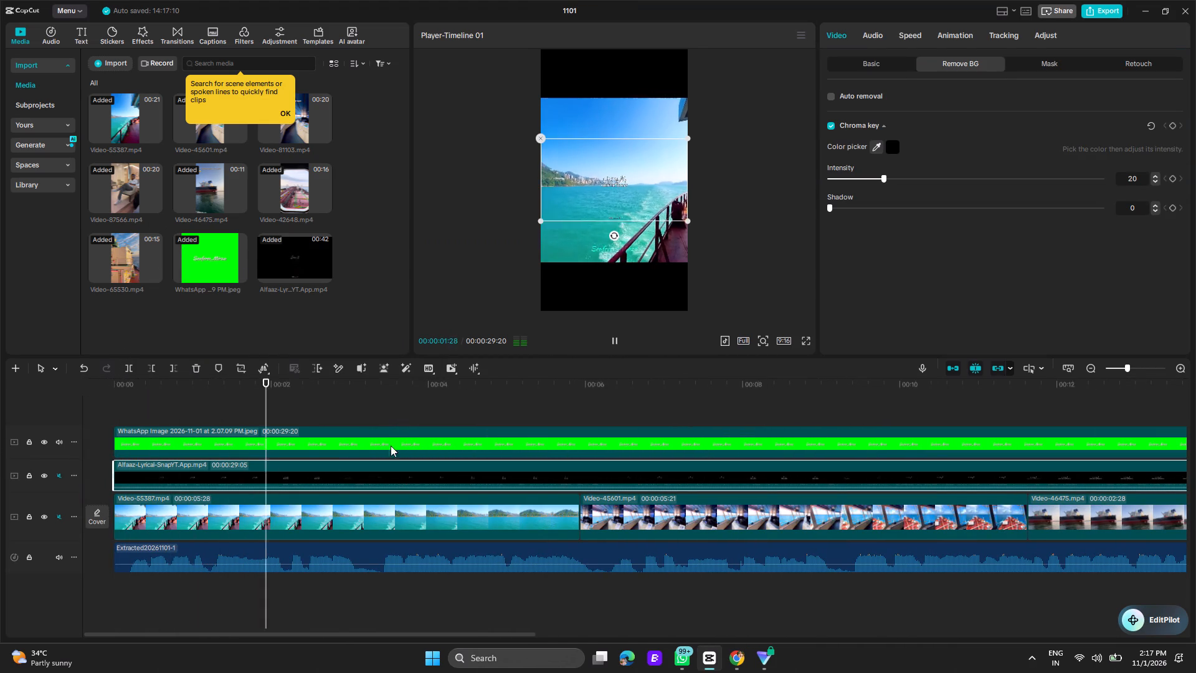
pyautogui.click(204, 367)
pyautogui.click(198, 368)
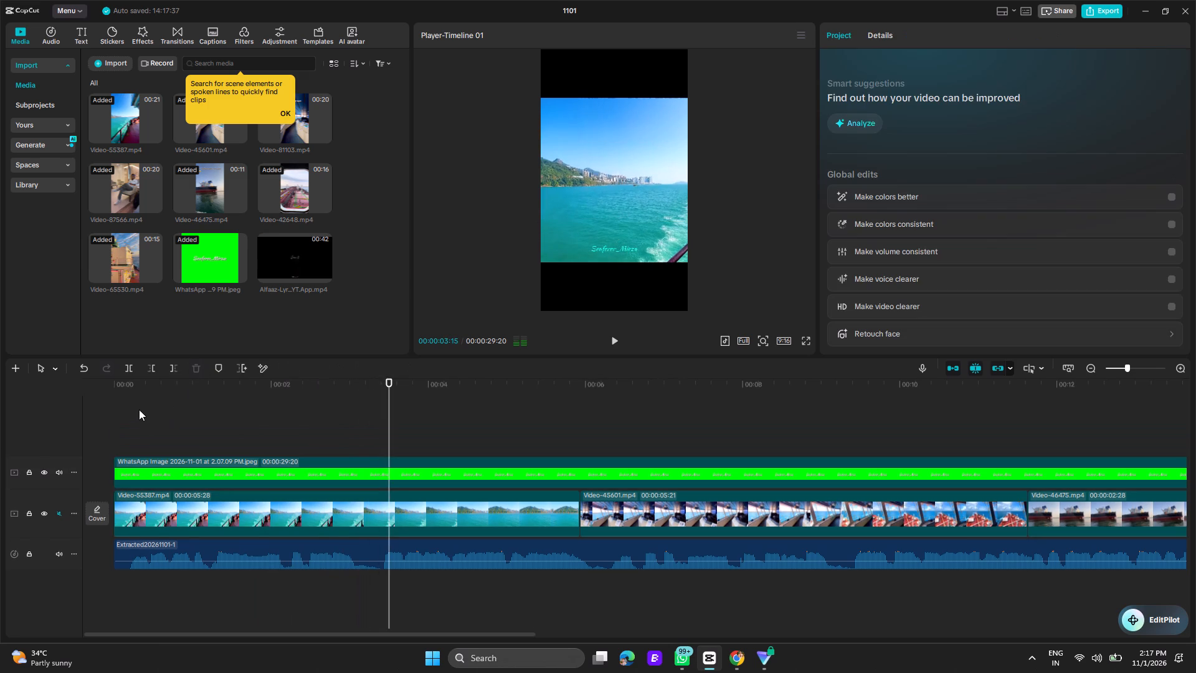
pyautogui.click(139, 409)
pyautogui.moveTo(139, 409); pyautogui.dragTo(57, 424)
pyautogui.press('space')
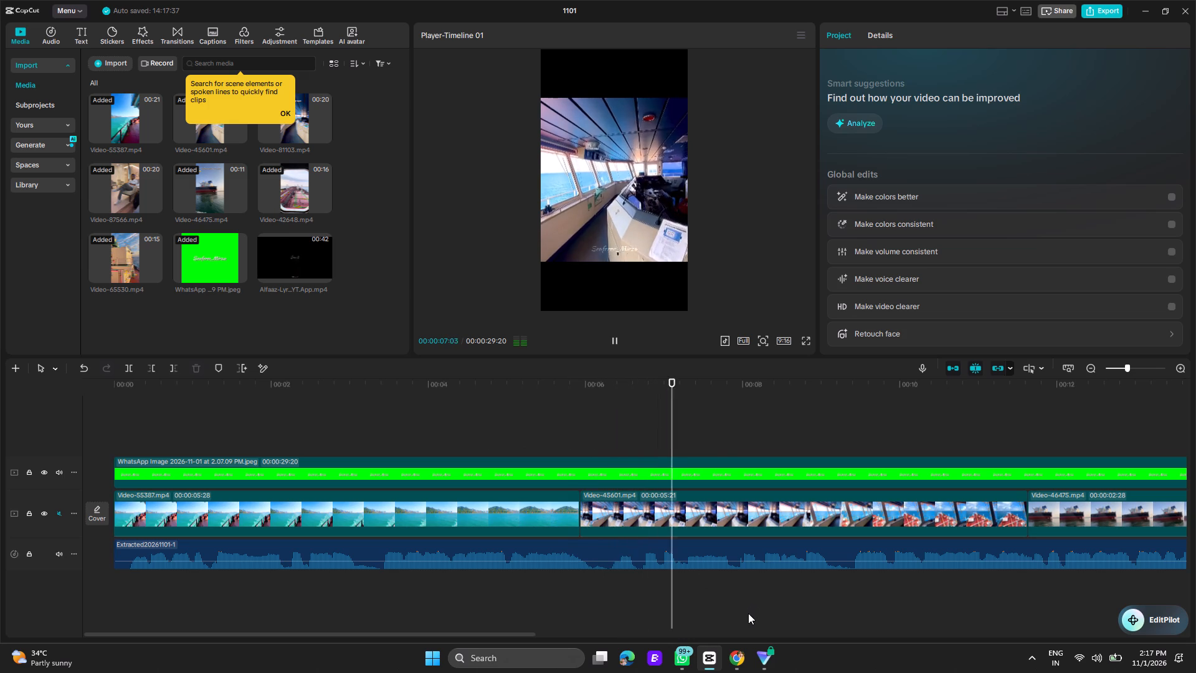
pyautogui.press('space')
# Switch to Chrome, look for another black-screen lyric clip by opening the Hamza Malik and Zain Zohaib Alfaaz video, and close both tabs.
pyautogui.click(736, 657)
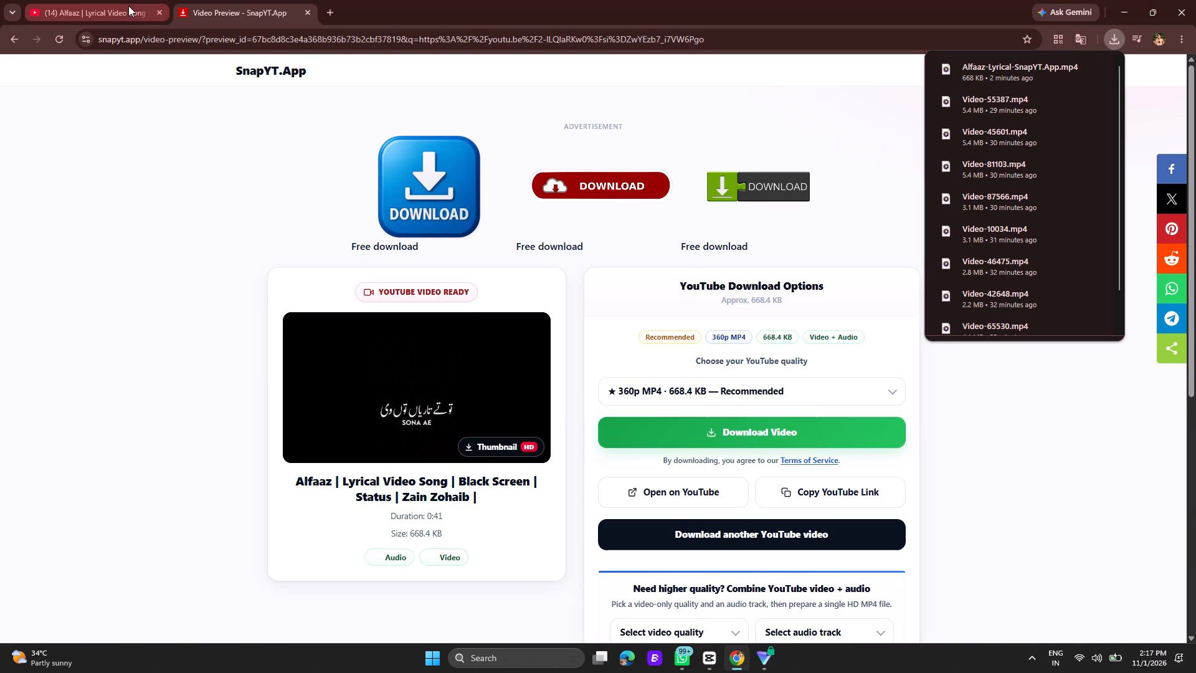
pyautogui.click(128, 6)
pyautogui.click(15, 36)
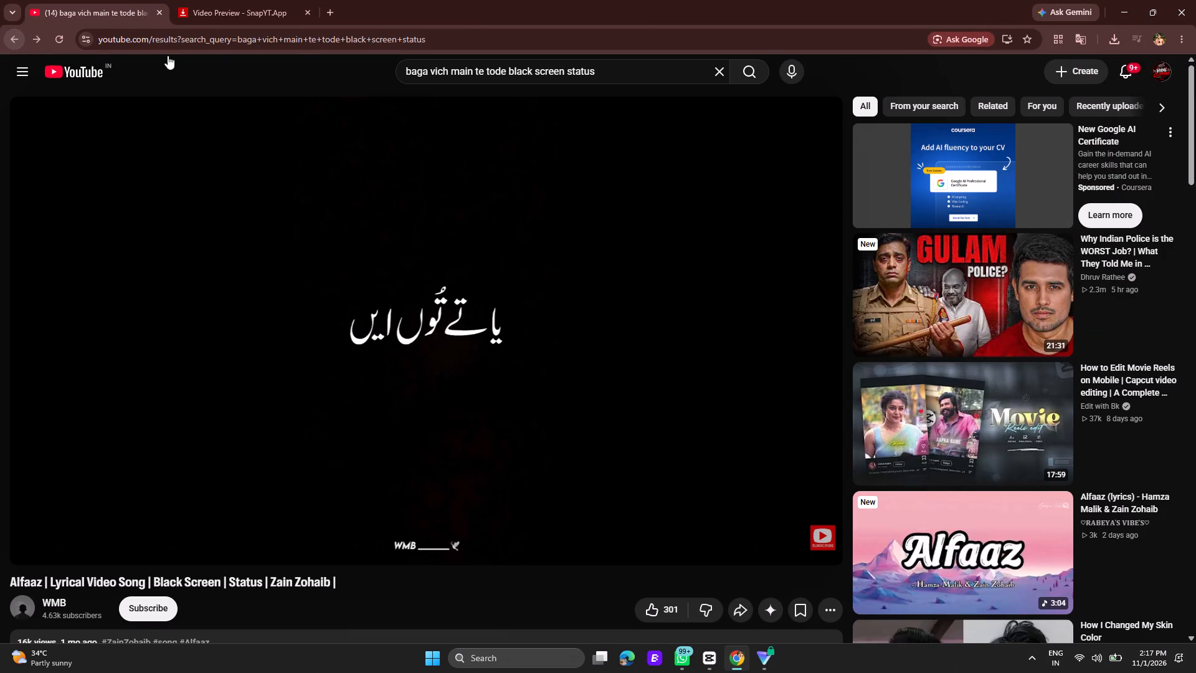
pyautogui.scroll(-5, 441, 381)
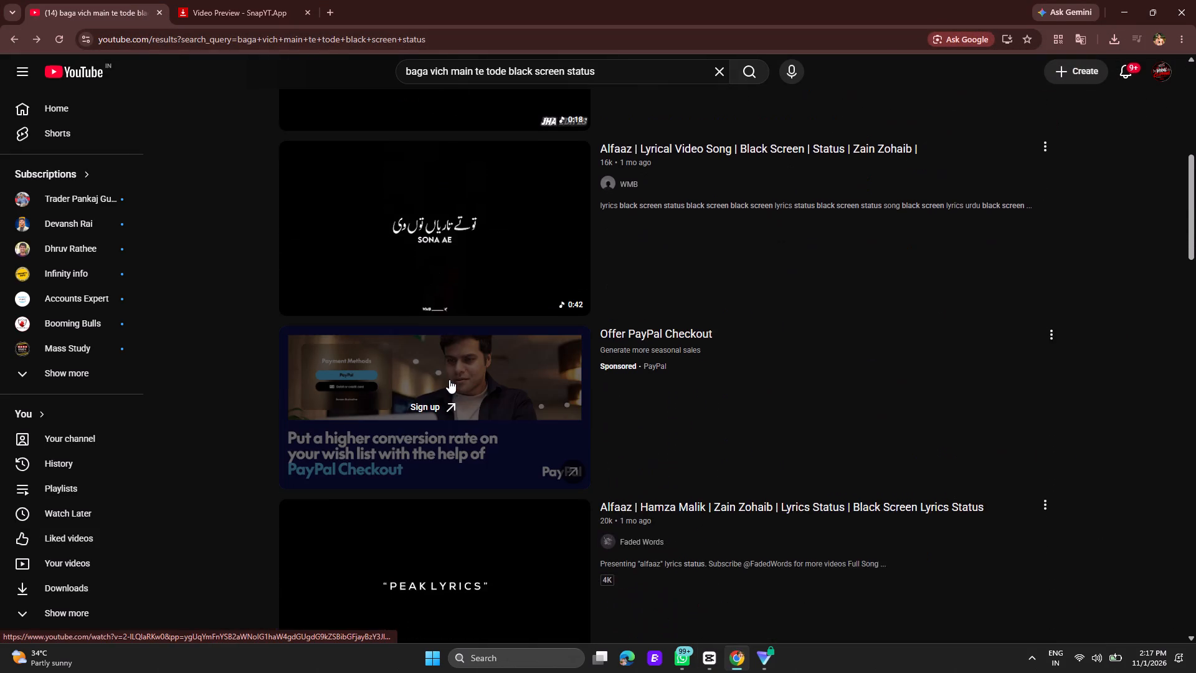
pyautogui.scroll(-6, 455, 375)
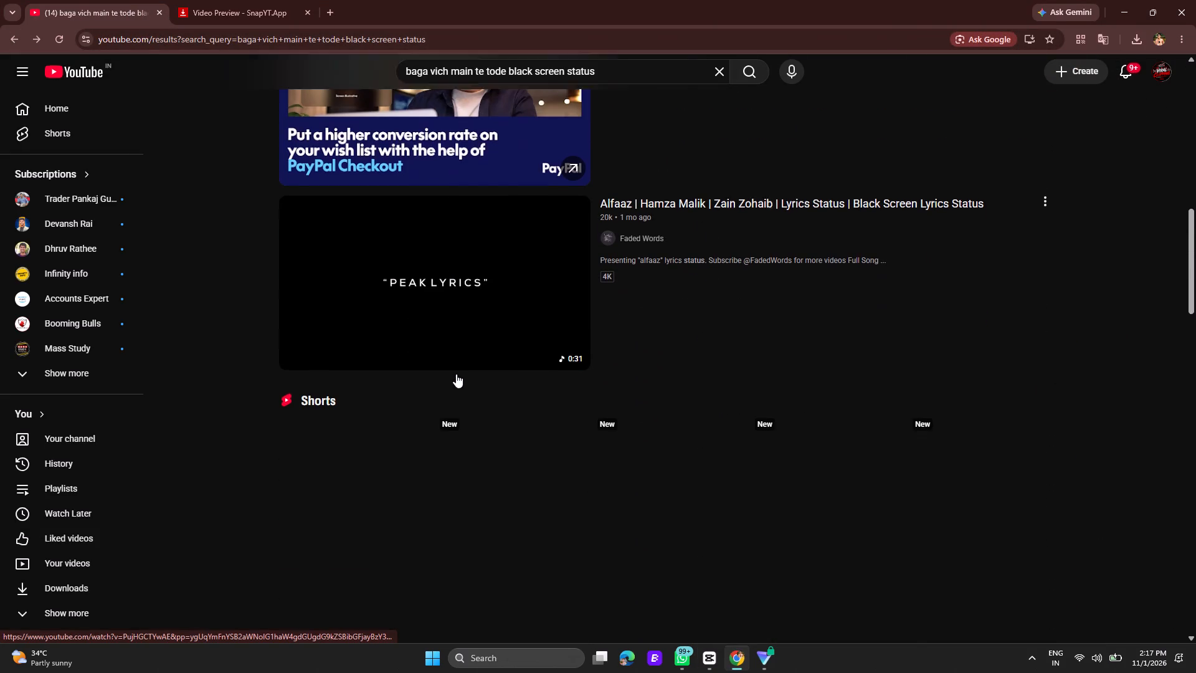
pyautogui.scroll(1, 459, 366)
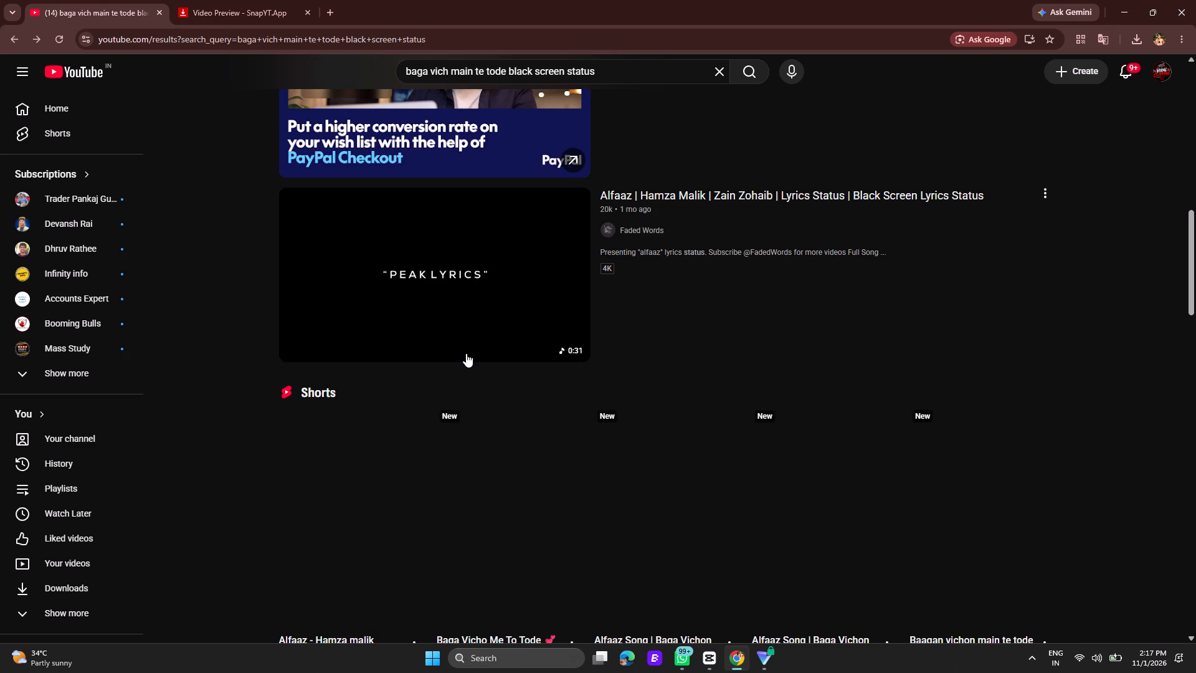
pyautogui.click(484, 278)
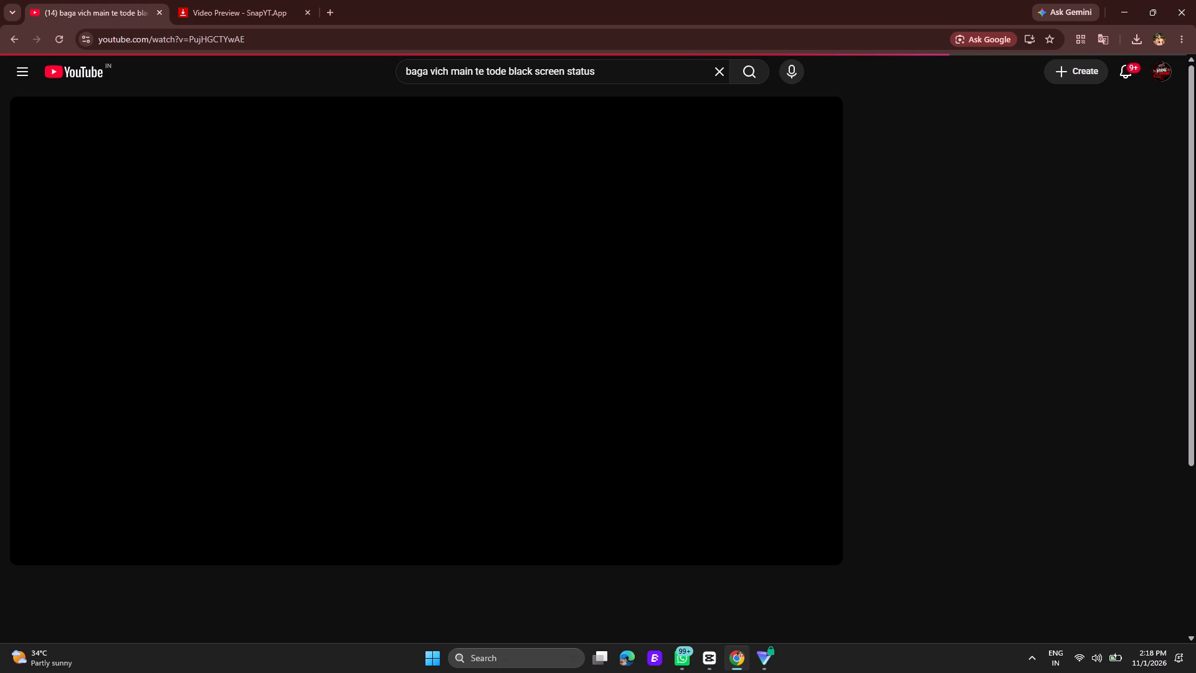
pyautogui.click(685, 351)
pyautogui.click(254, 507)
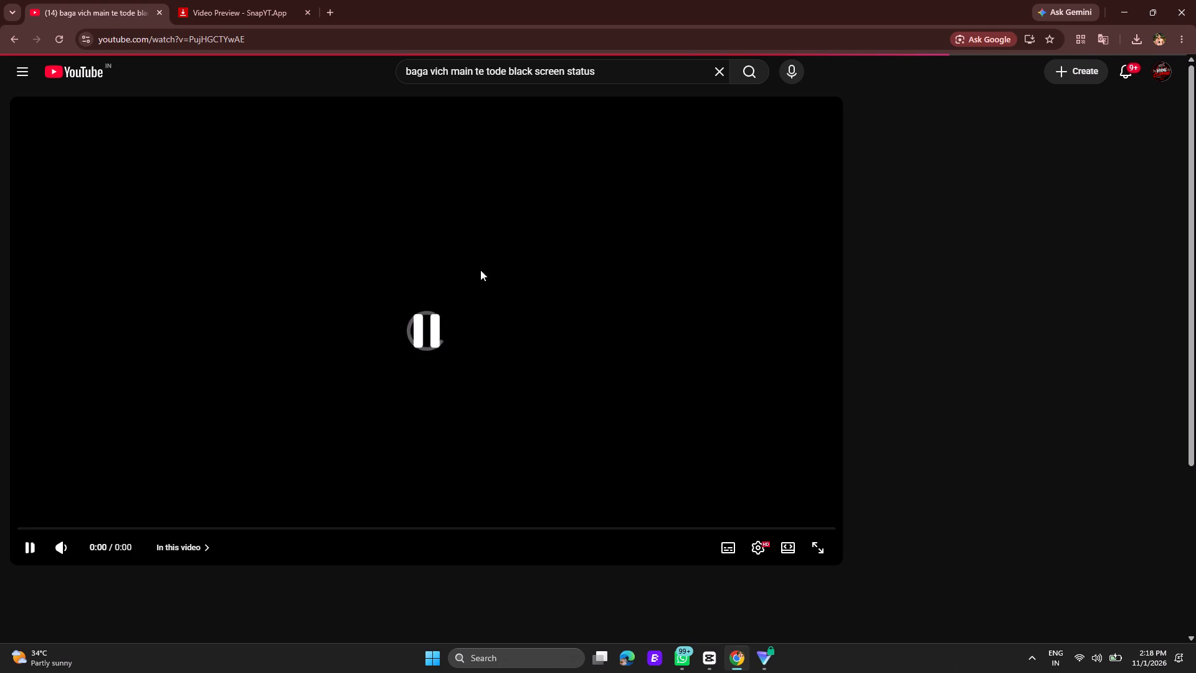
pyautogui.click(162, 12)
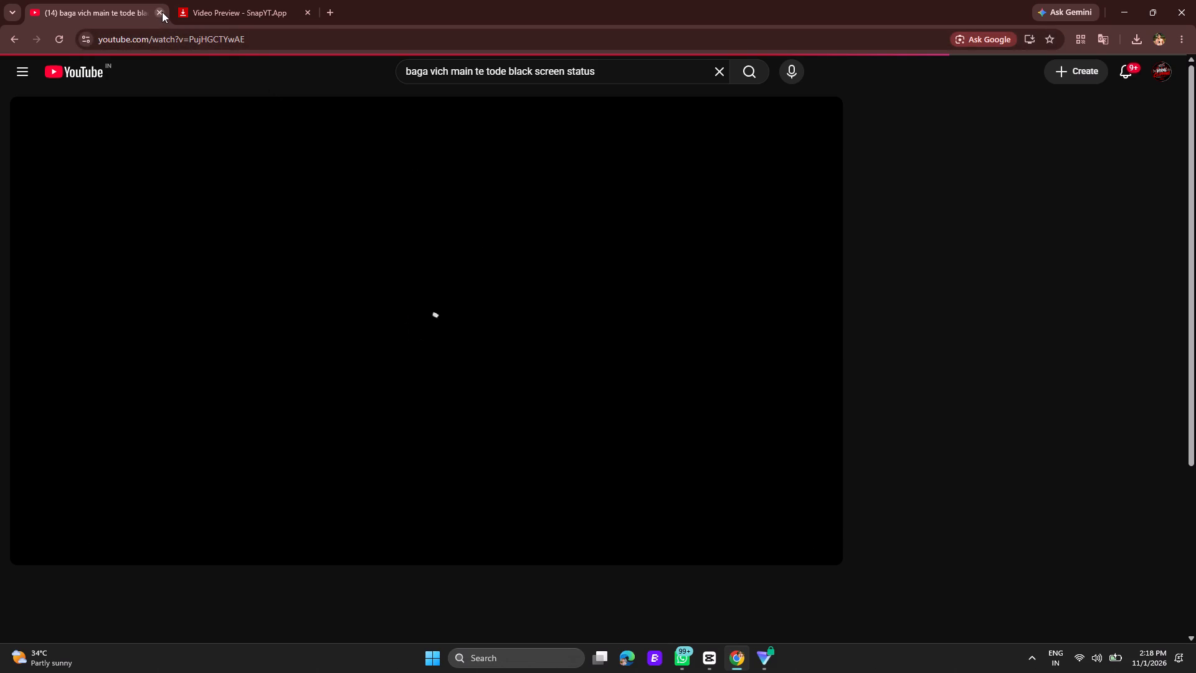
pyautogui.click(159, 12)
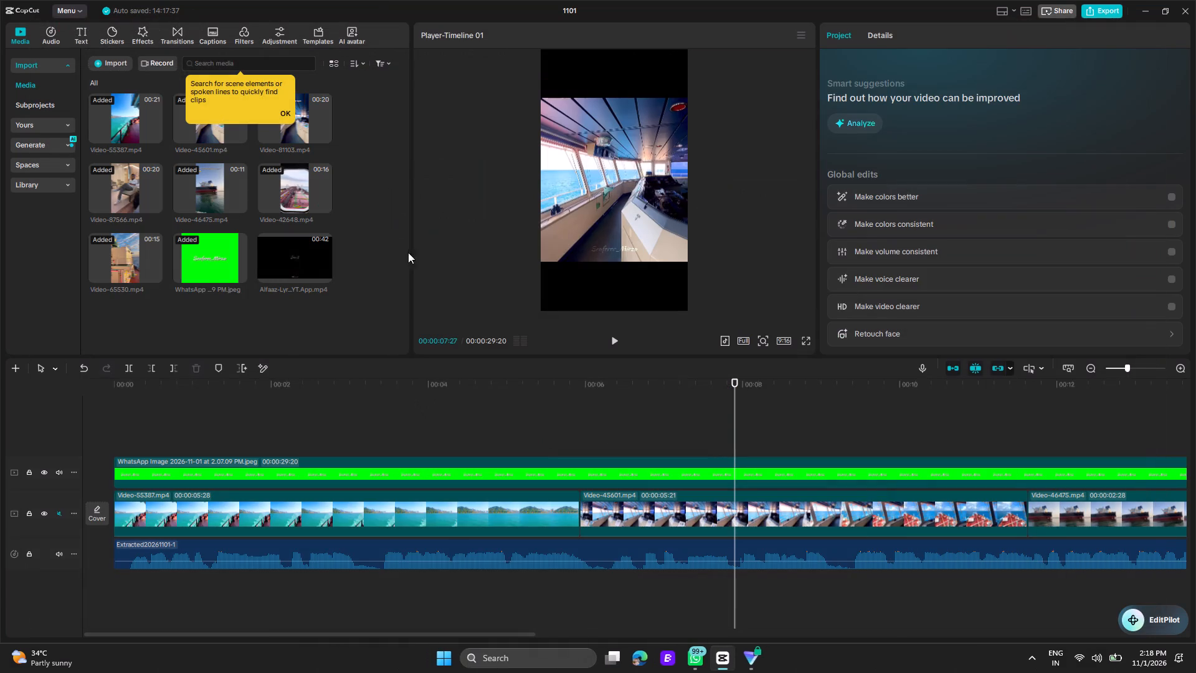
# Play the edit from the start of the timeline to review it without the lyric overlay.
pyautogui.press('space')
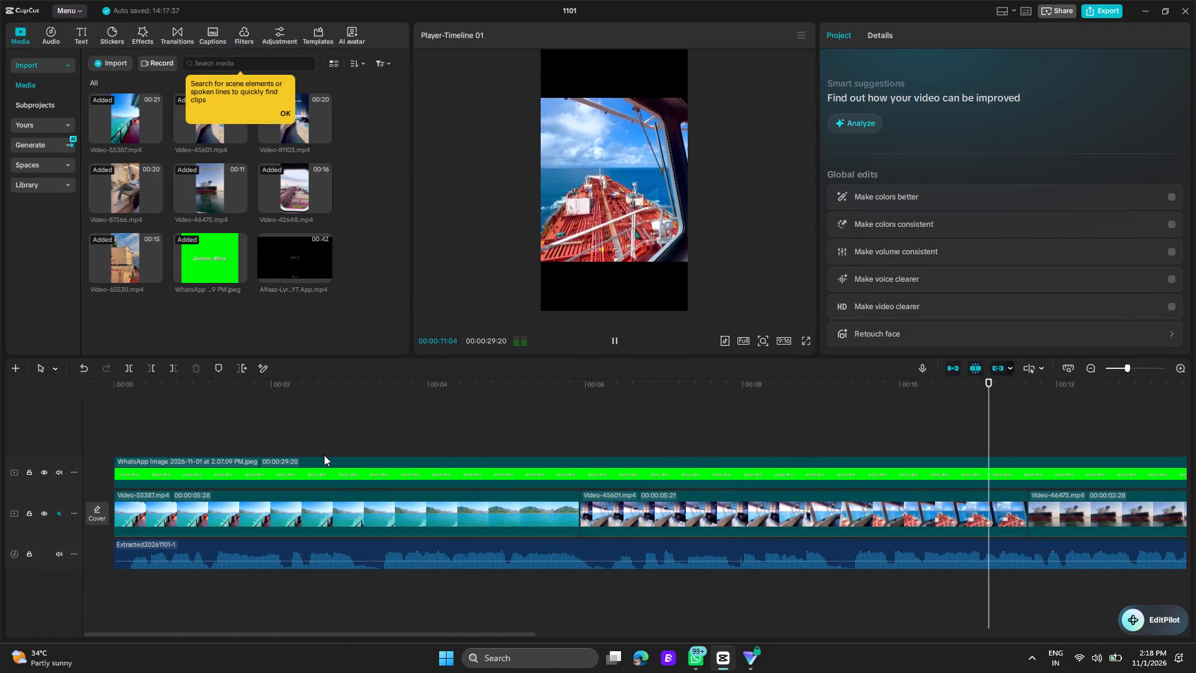
pyautogui.click(130, 427)
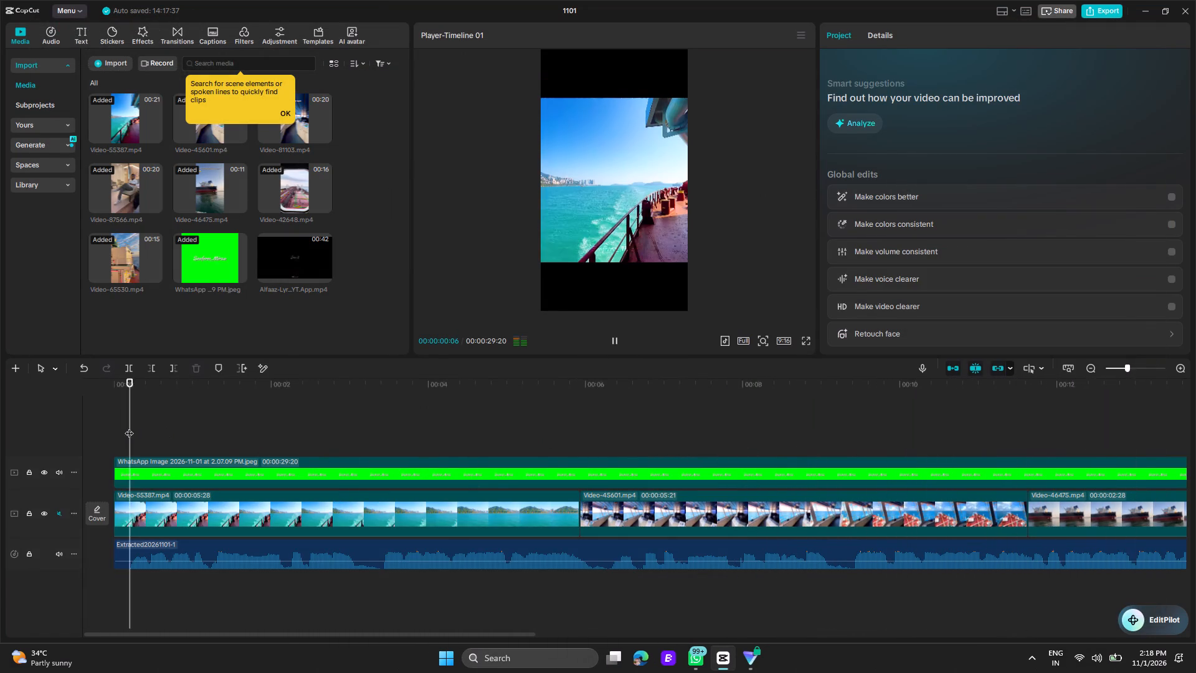
pyautogui.moveTo(129, 427); pyautogui.dragTo(69, 437)
pyautogui.press('space')
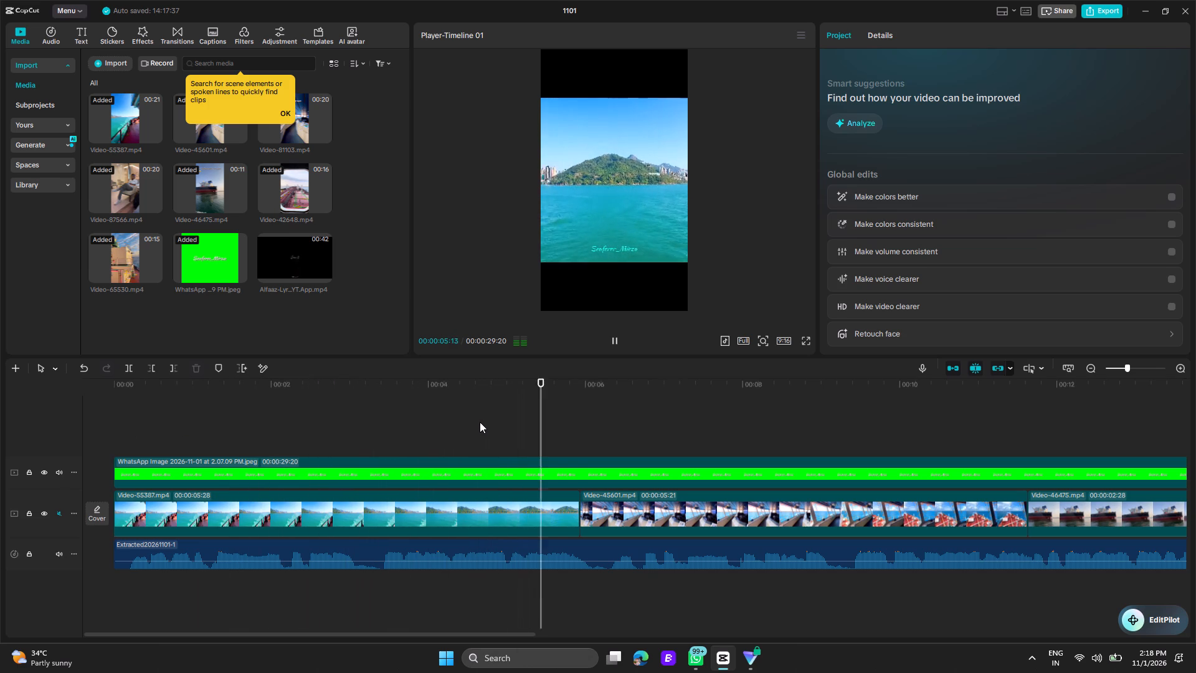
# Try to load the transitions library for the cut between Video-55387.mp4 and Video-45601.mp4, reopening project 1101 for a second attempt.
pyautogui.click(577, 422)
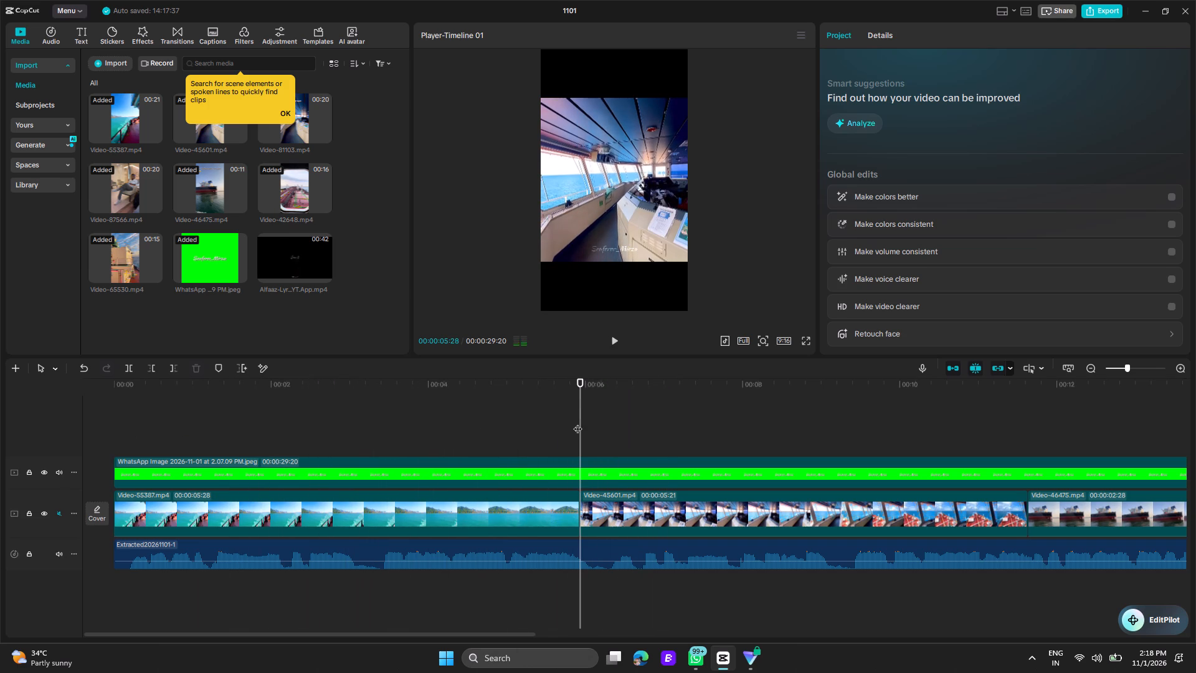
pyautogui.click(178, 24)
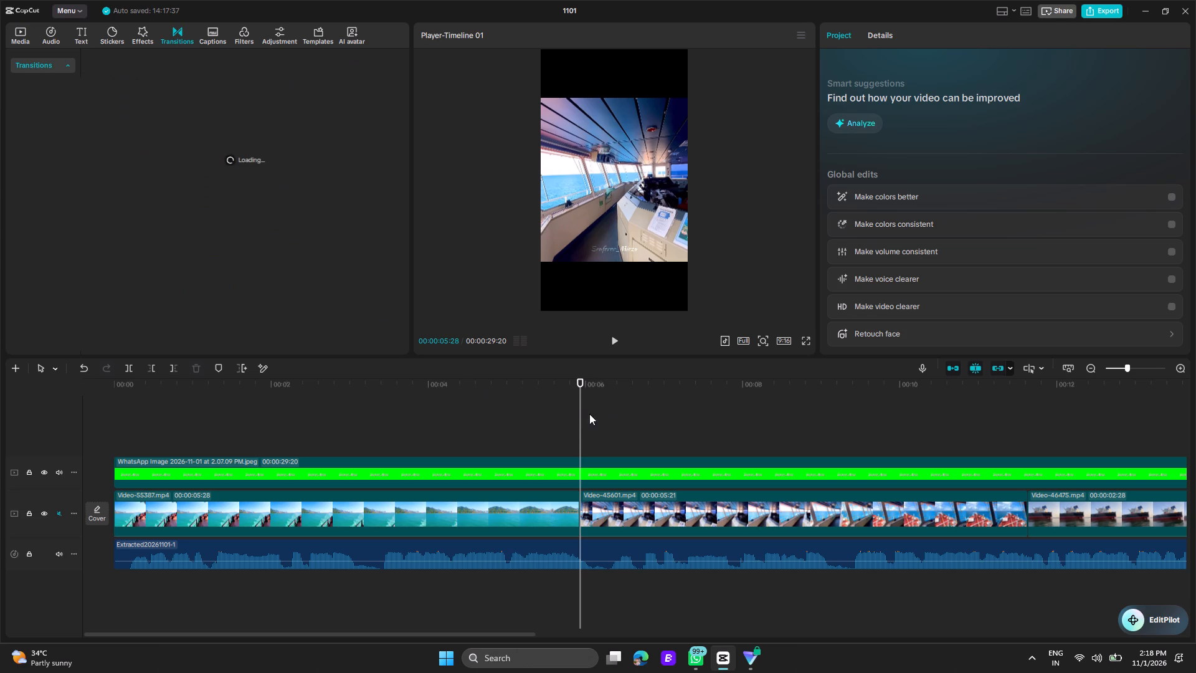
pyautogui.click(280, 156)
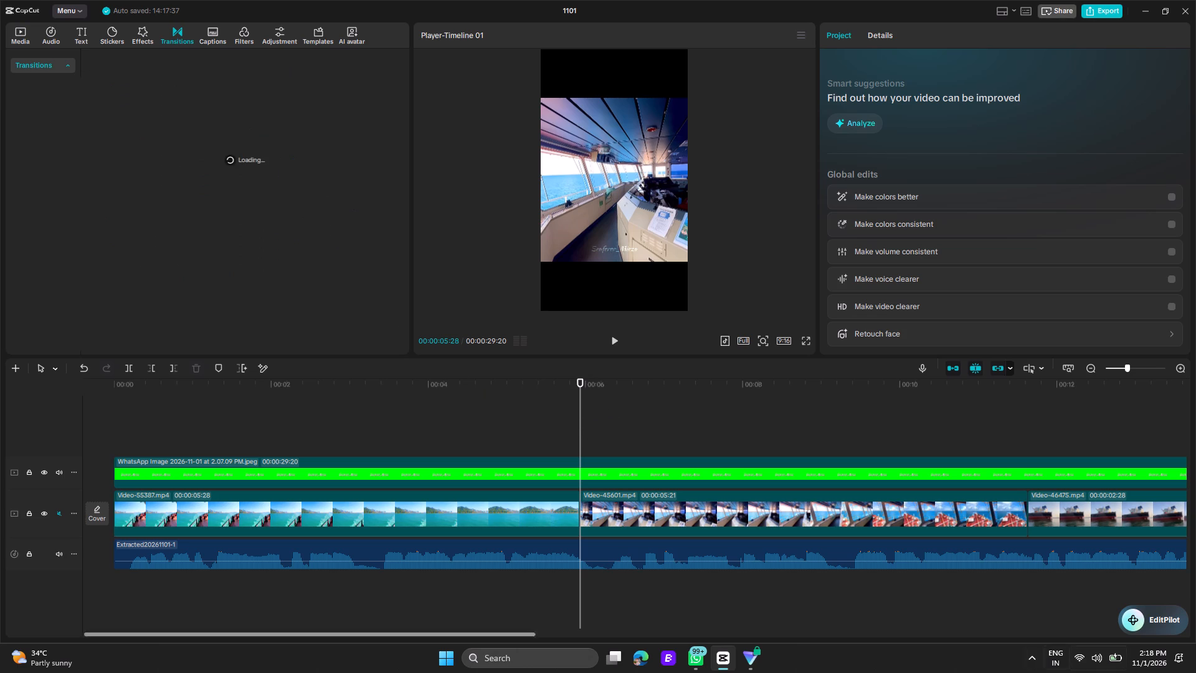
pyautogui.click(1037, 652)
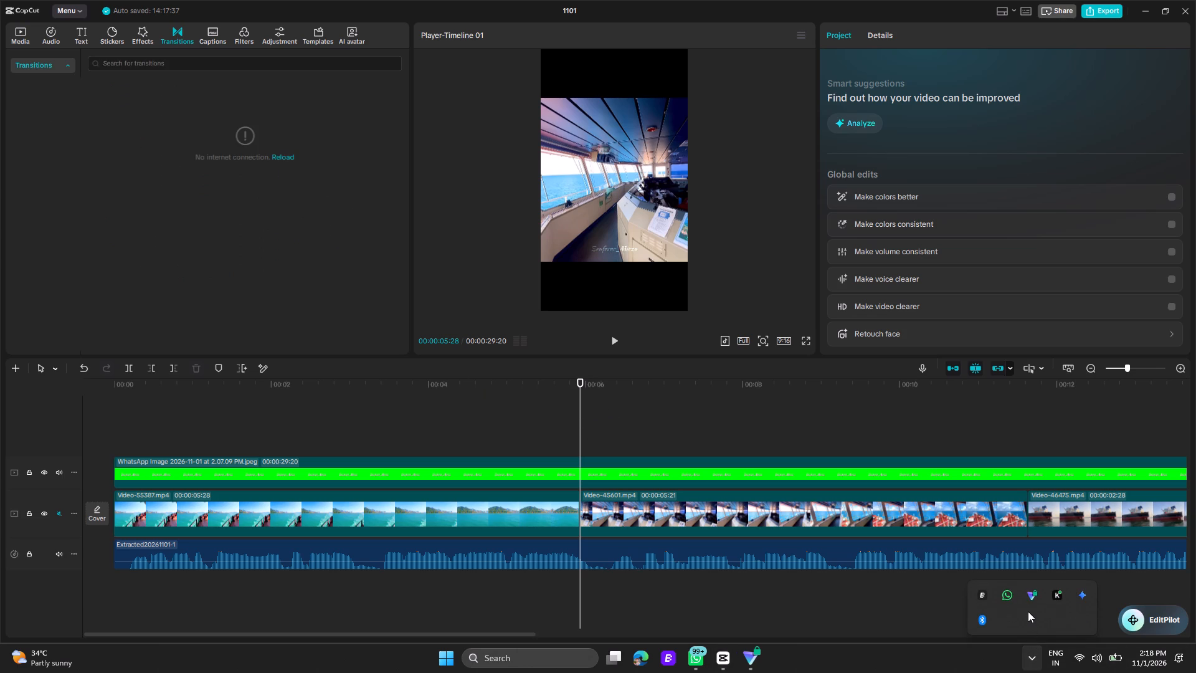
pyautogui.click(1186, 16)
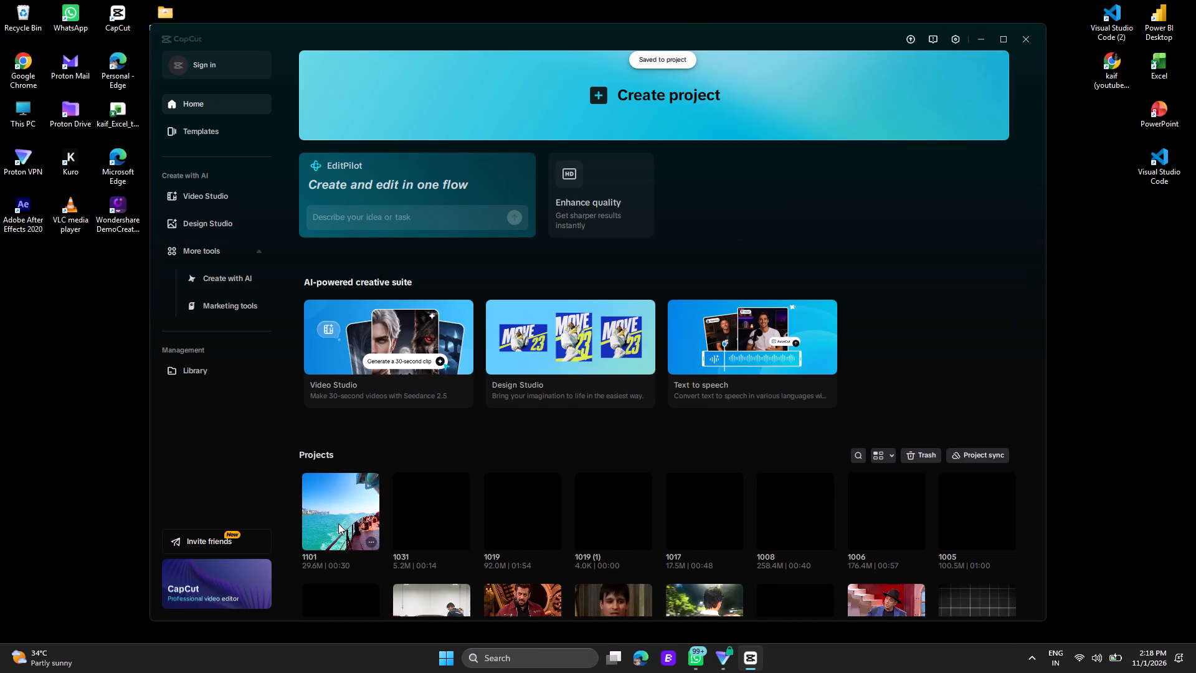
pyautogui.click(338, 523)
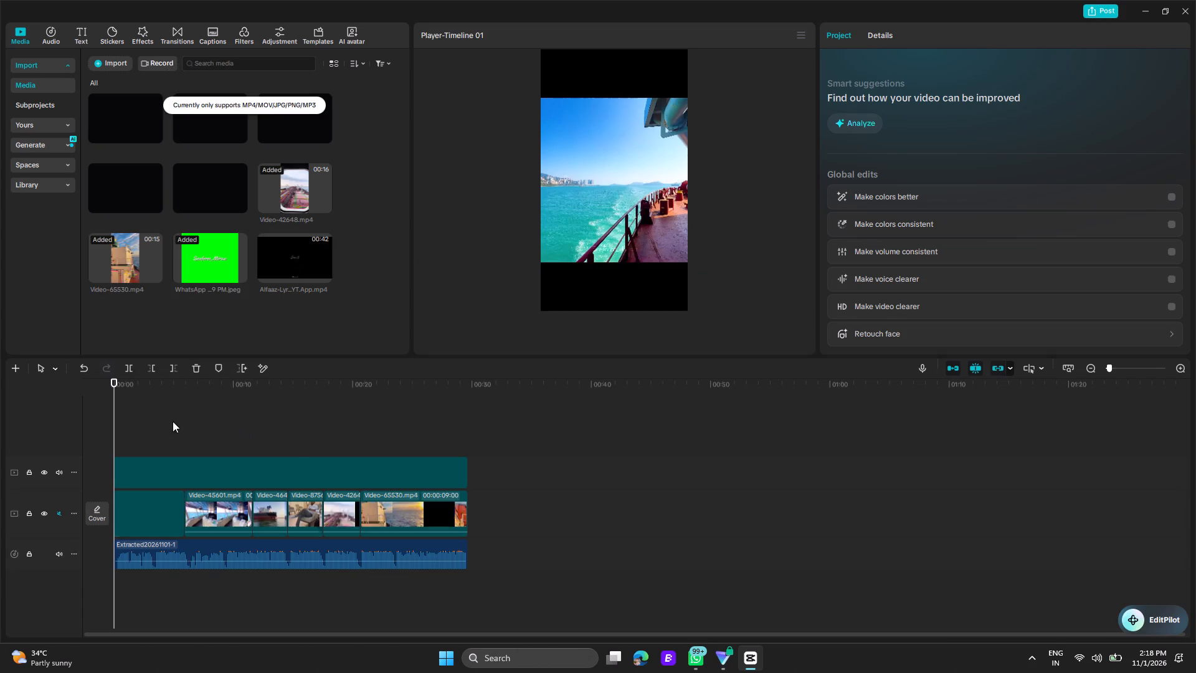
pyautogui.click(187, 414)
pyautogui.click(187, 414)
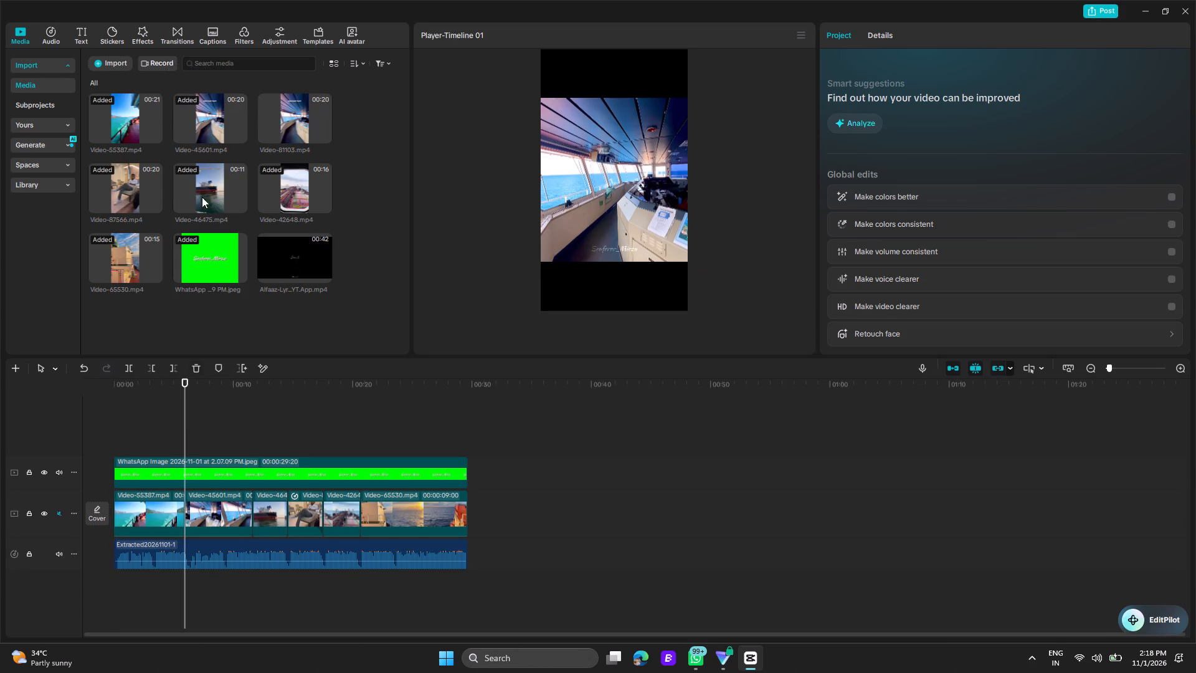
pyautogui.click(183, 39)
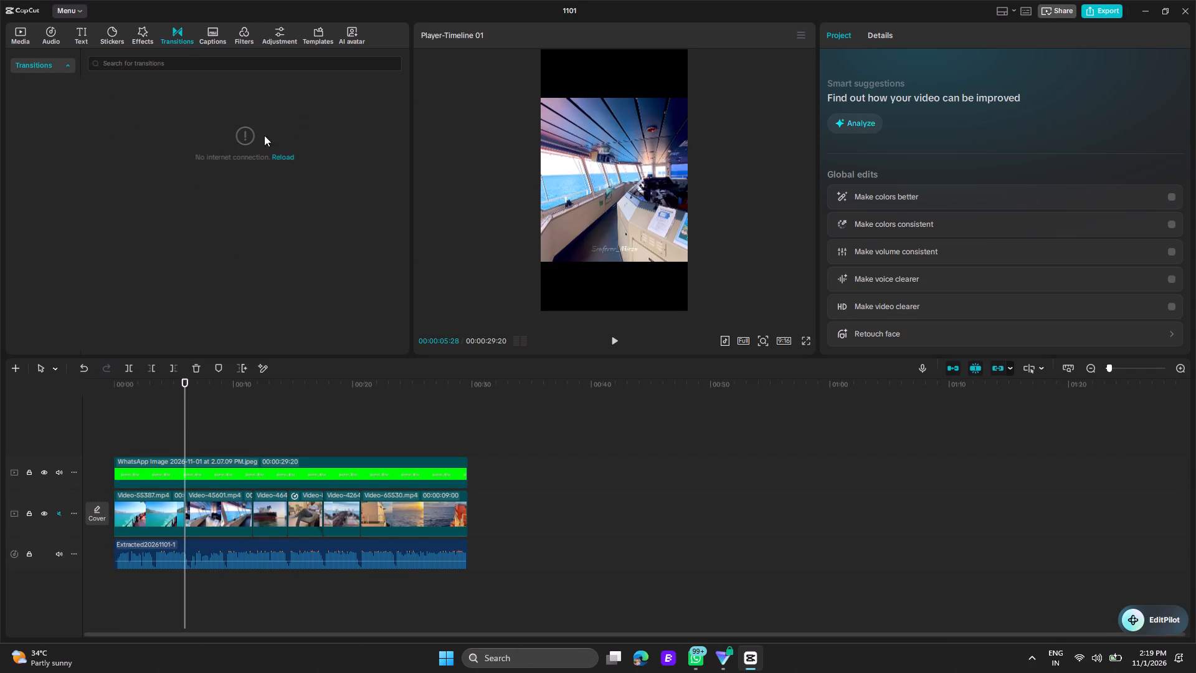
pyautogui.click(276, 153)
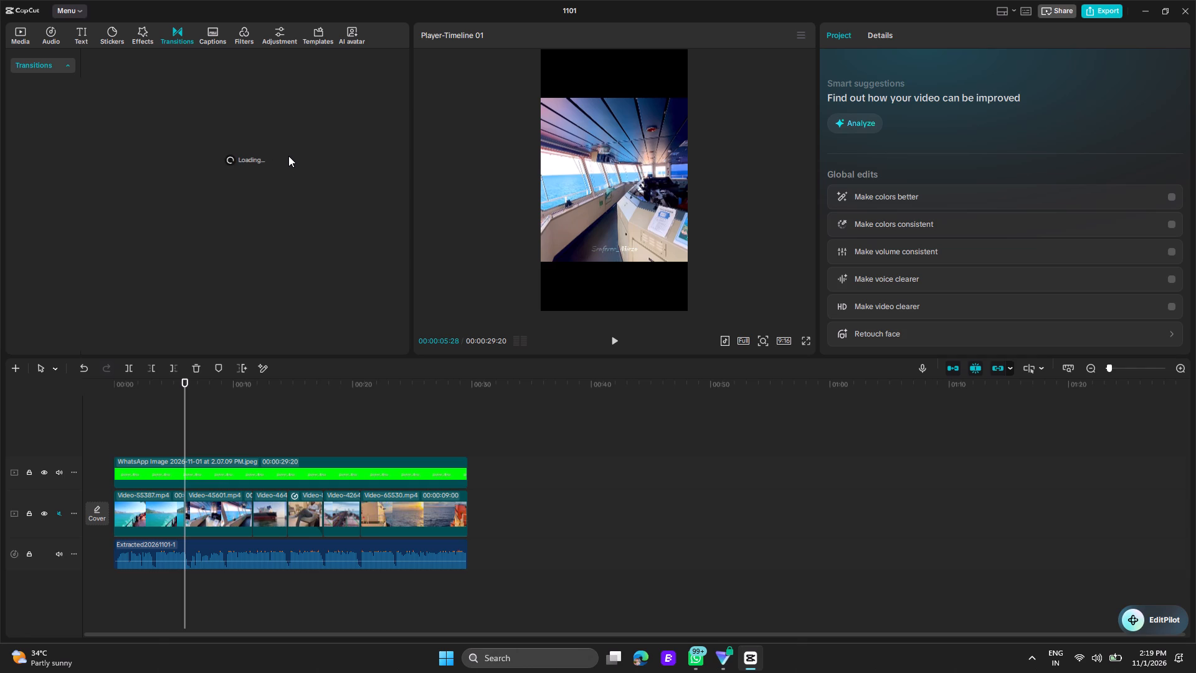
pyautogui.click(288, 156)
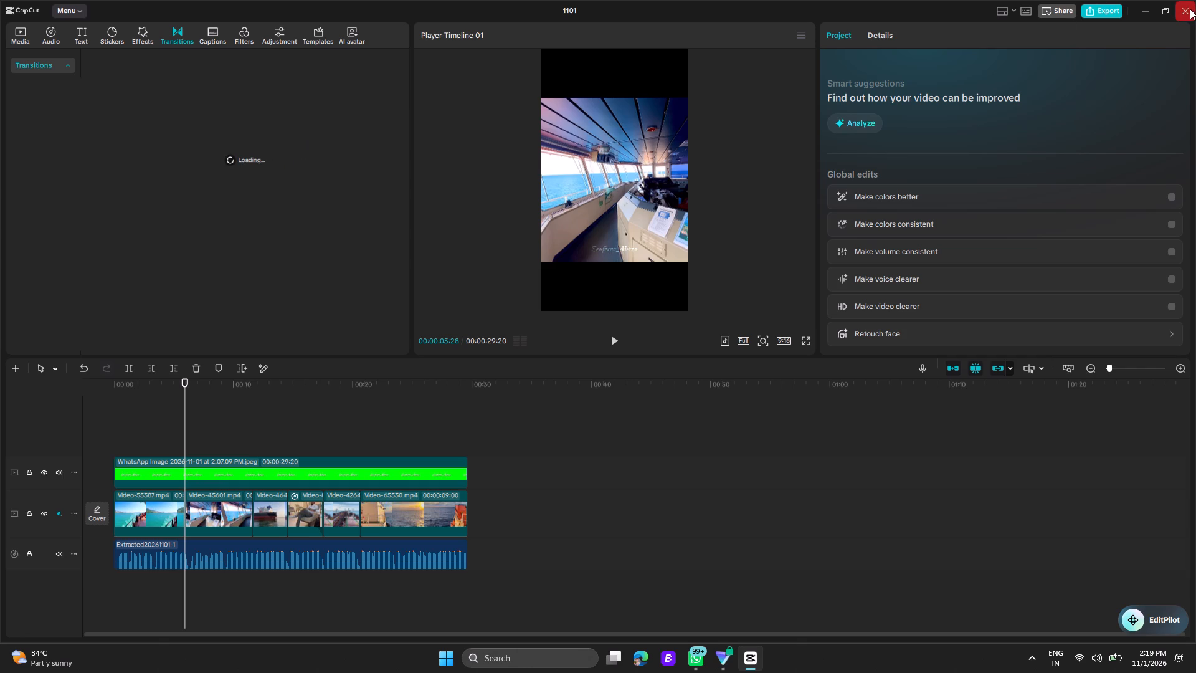
# Close CapCut completely, relaunch it from the desktop and reopen project 1101.
pyautogui.click(1190, 9)
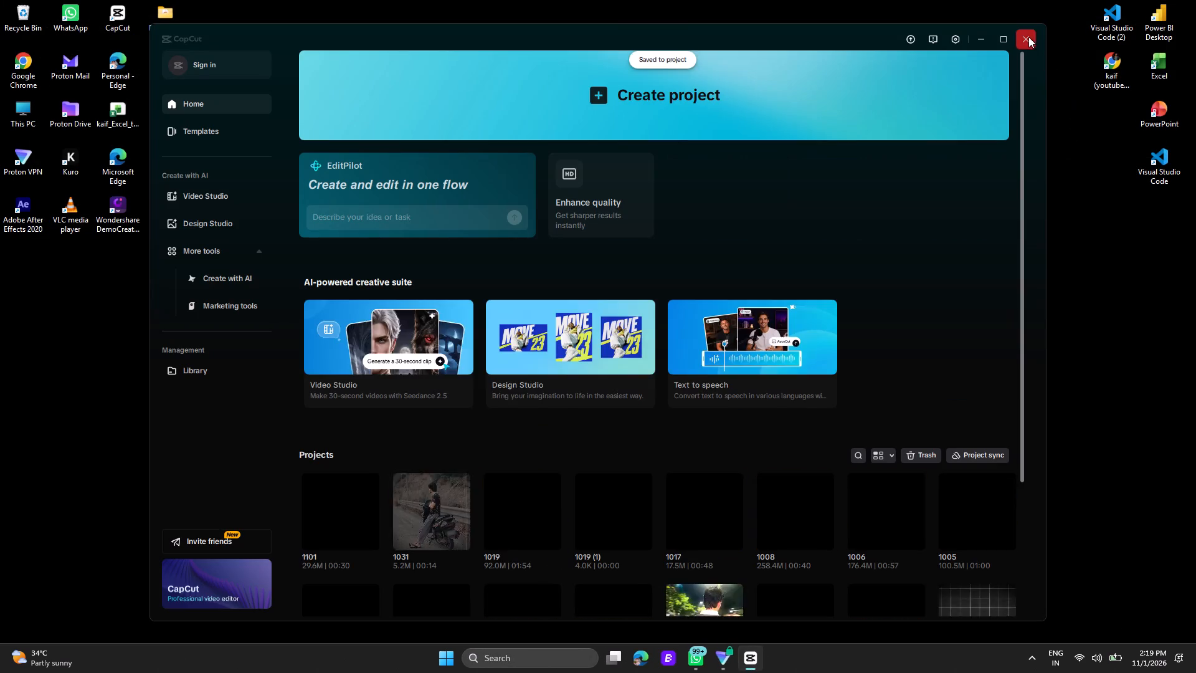
pyautogui.click(1028, 37)
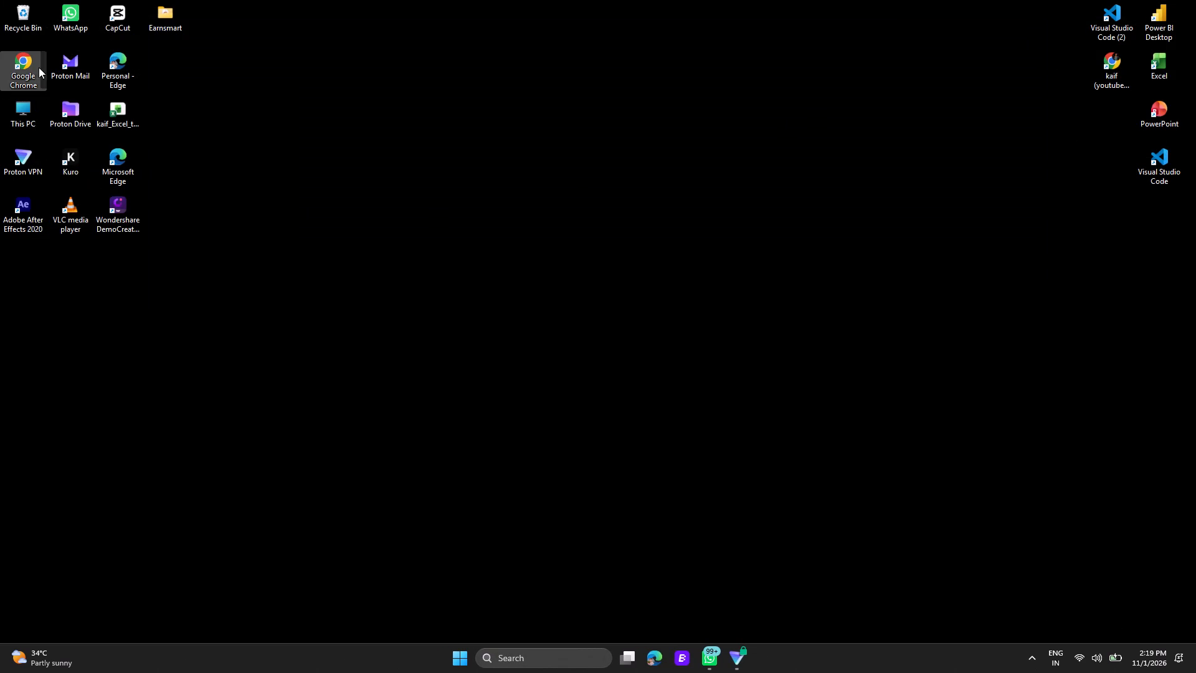
pyautogui.doubleClick(120, 19)
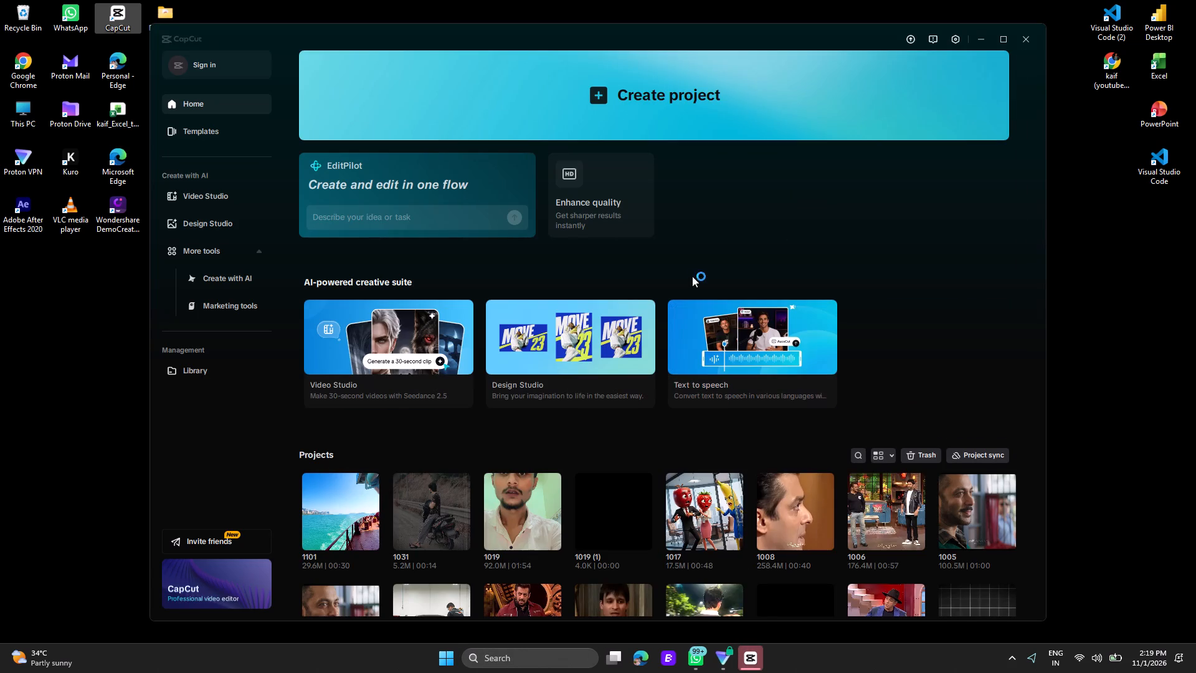
pyautogui.click(332, 518)
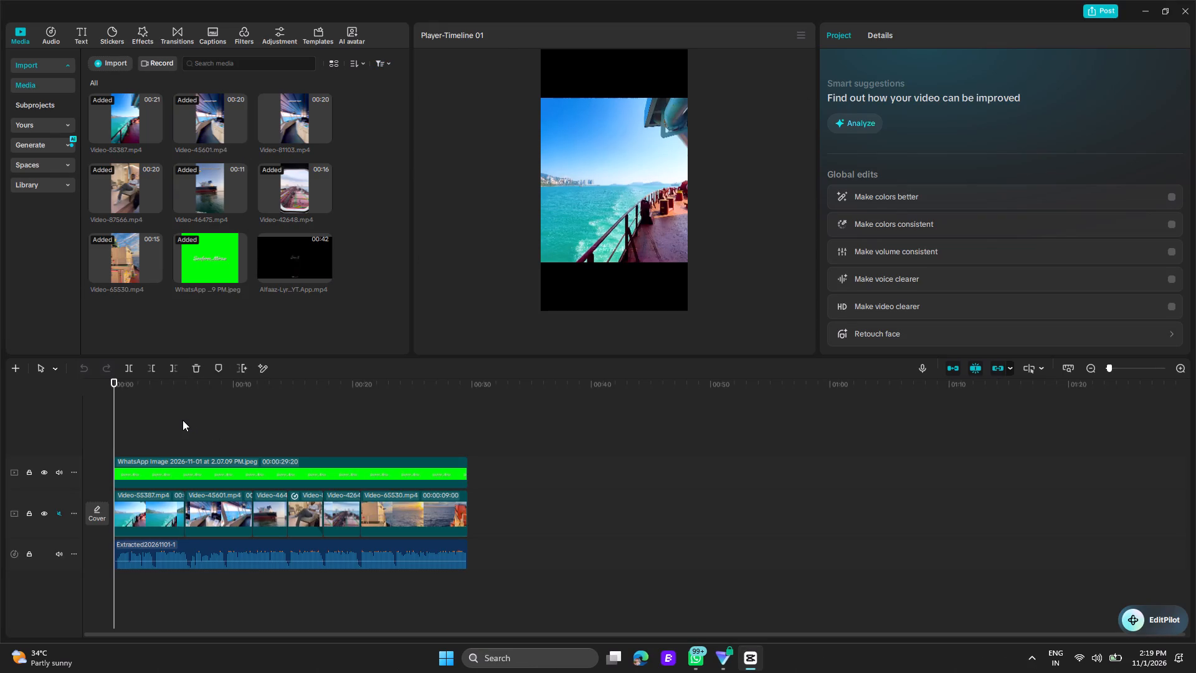
# Add the Black Fade overlay transition between Video-55387.mp4 and Video-45601.mp4 with a 0.2 s duration, and play across the cut.
pyautogui.click(183, 420)
pyautogui.click(178, 42)
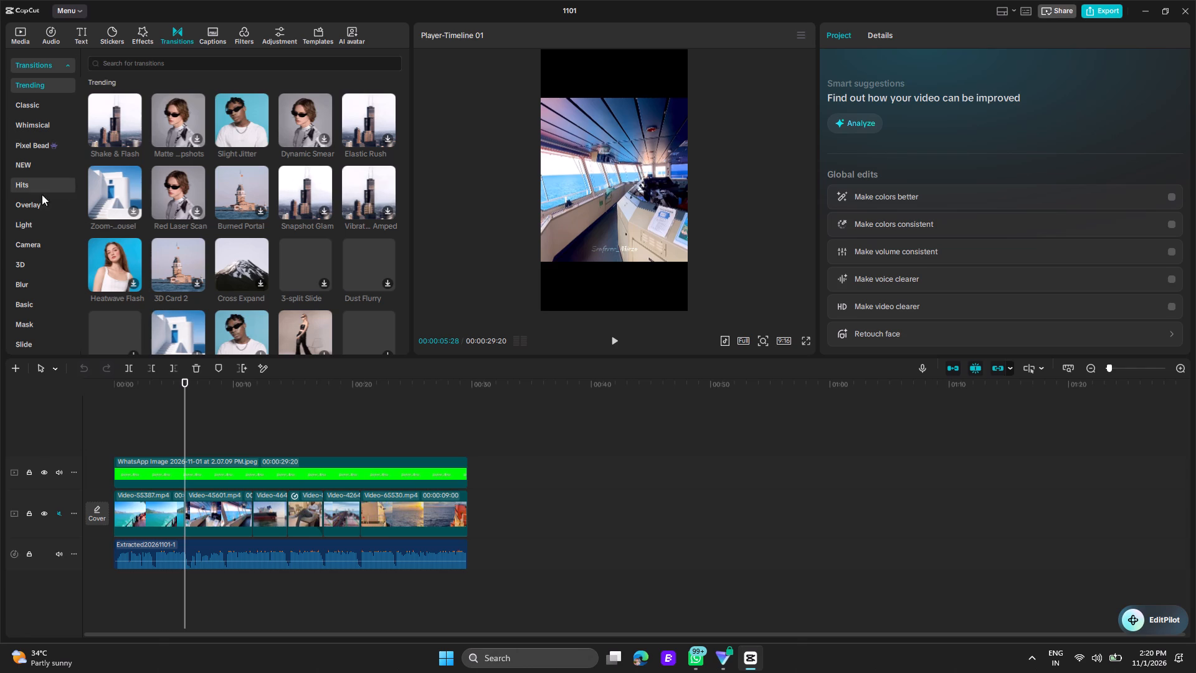
pyautogui.click(40, 211)
pyautogui.click(131, 136)
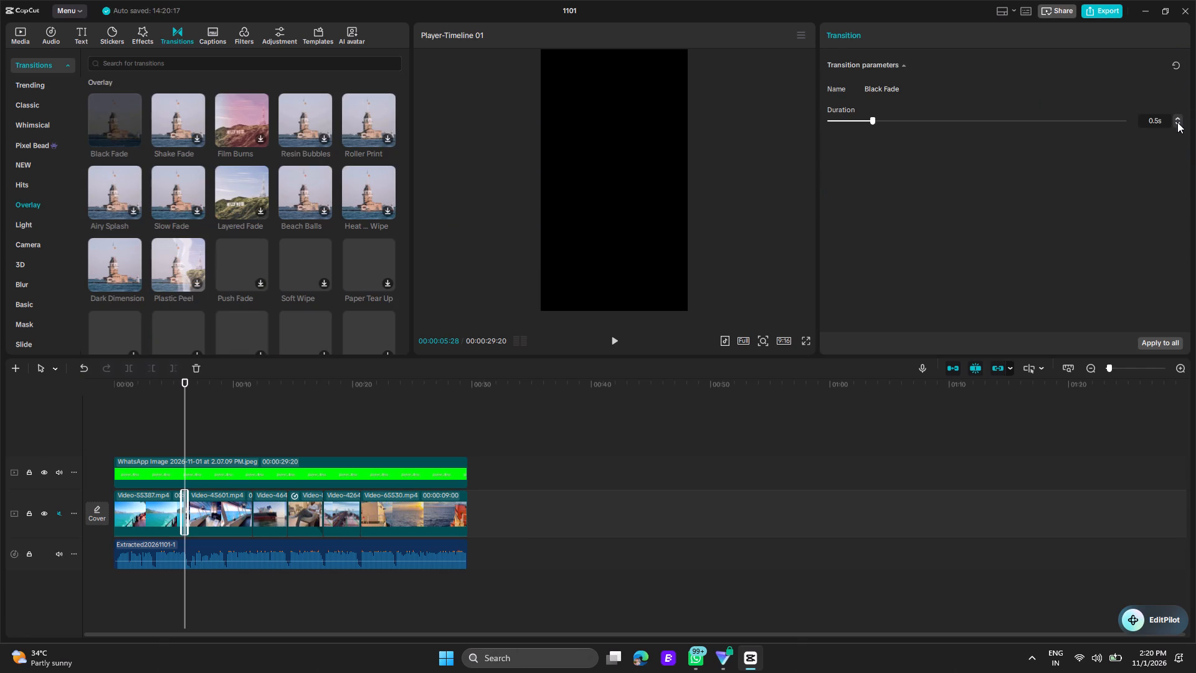
pyautogui.doubleClick(1177, 122)
pyautogui.press('space')
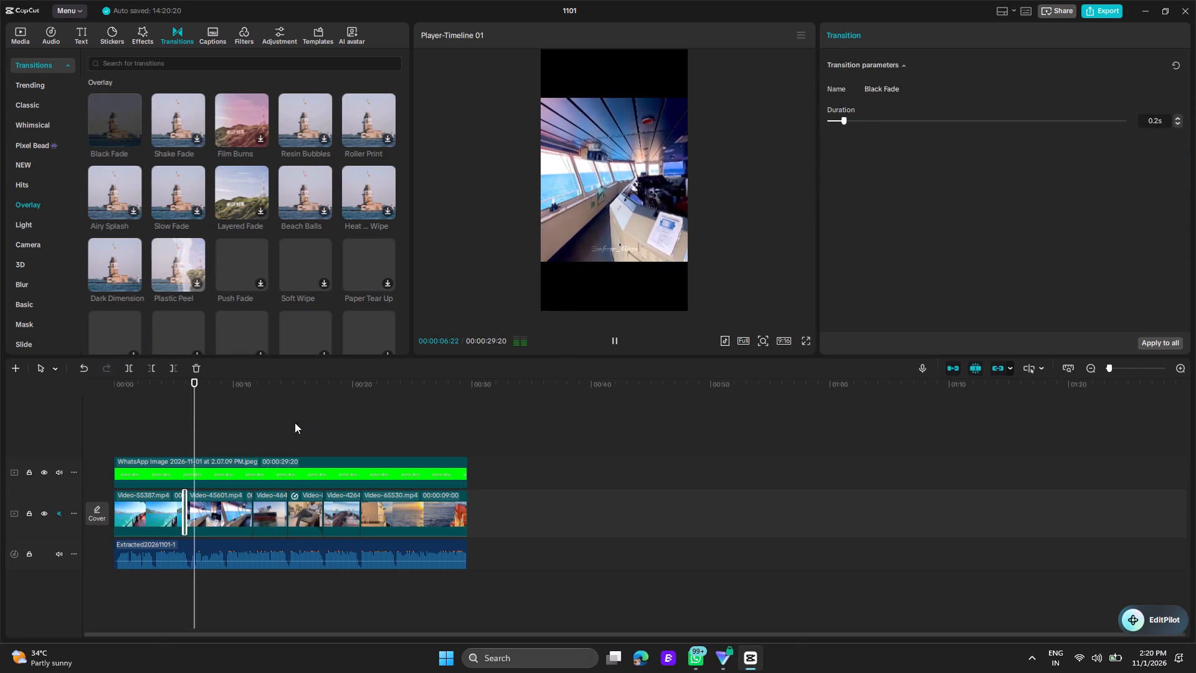
pyautogui.click(174, 443)
pyautogui.press('space')
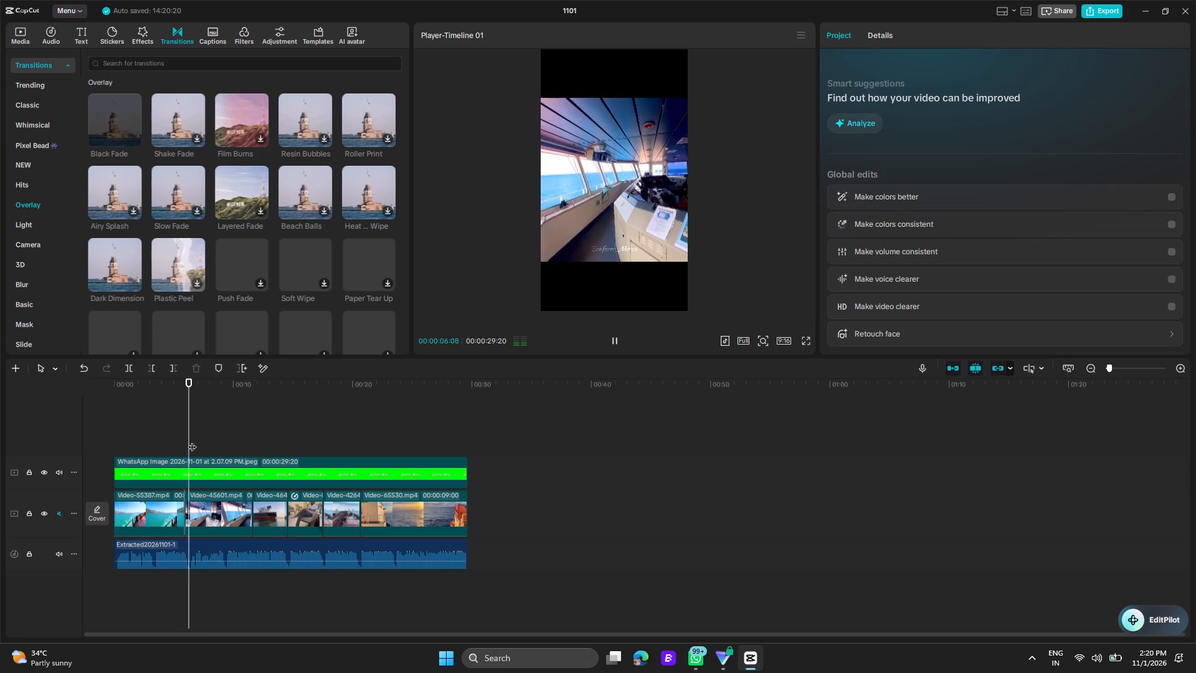
# Shorten the Black Fade transition to 0.1 s, apply it to all clips and play across the first cut.
pyautogui.click(184, 496)
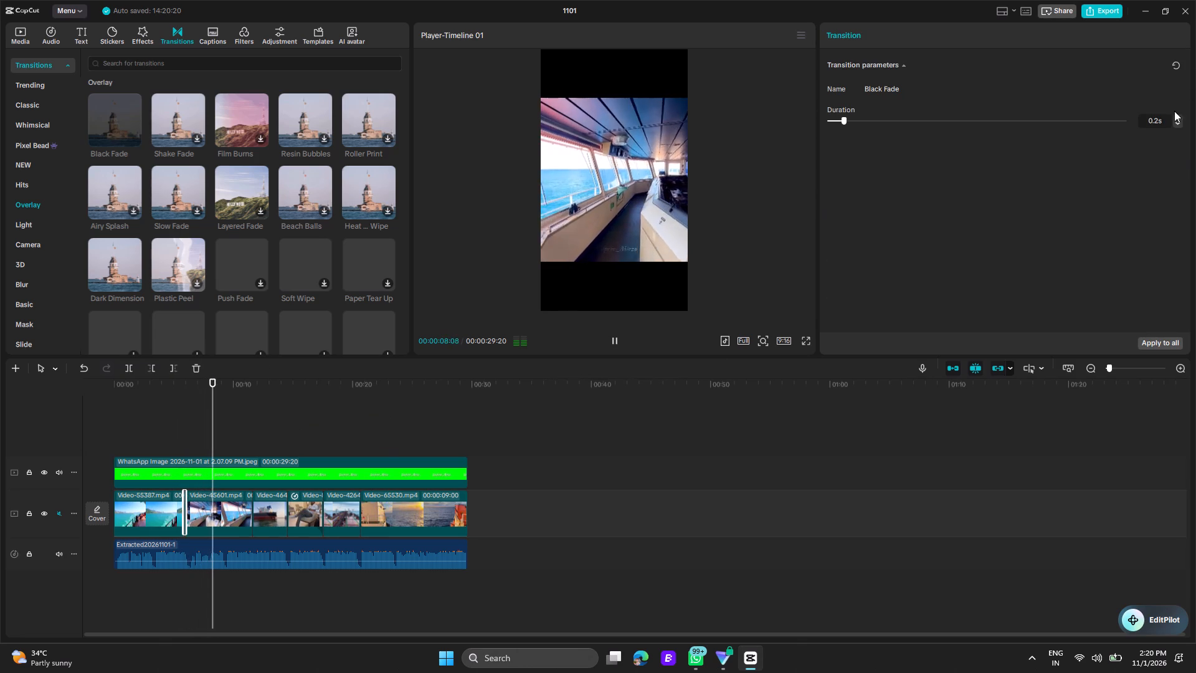
pyautogui.click(1177, 121)
pyautogui.click(1174, 341)
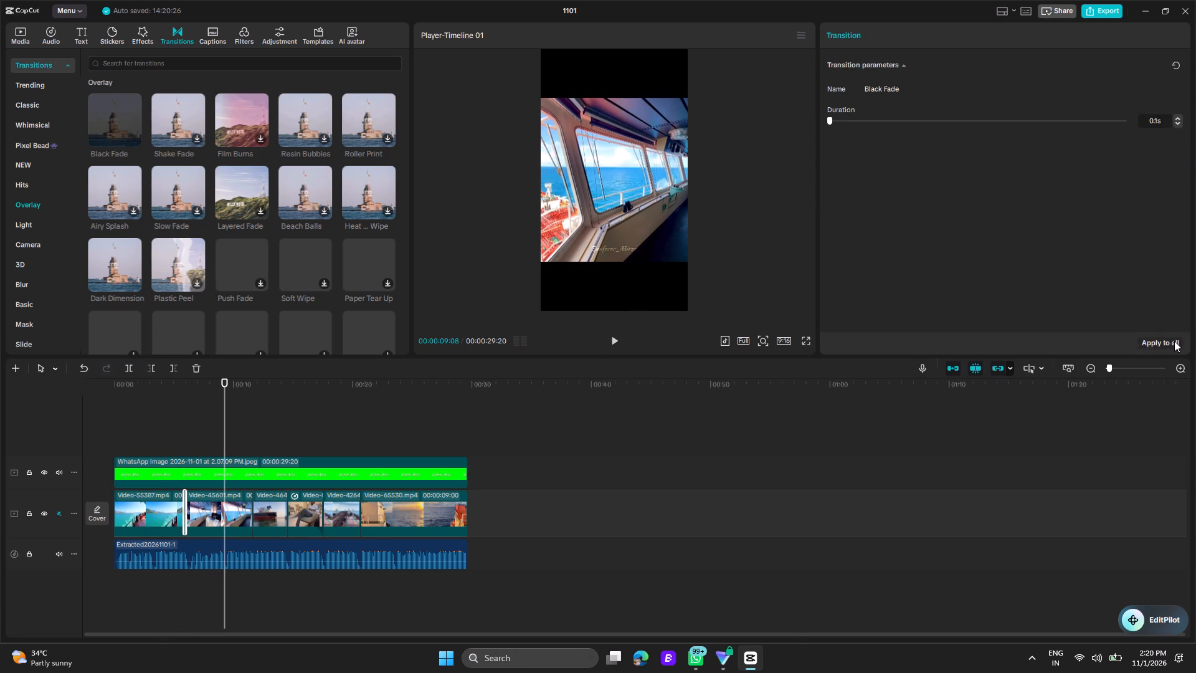
pyautogui.click(176, 432)
pyautogui.press('space')
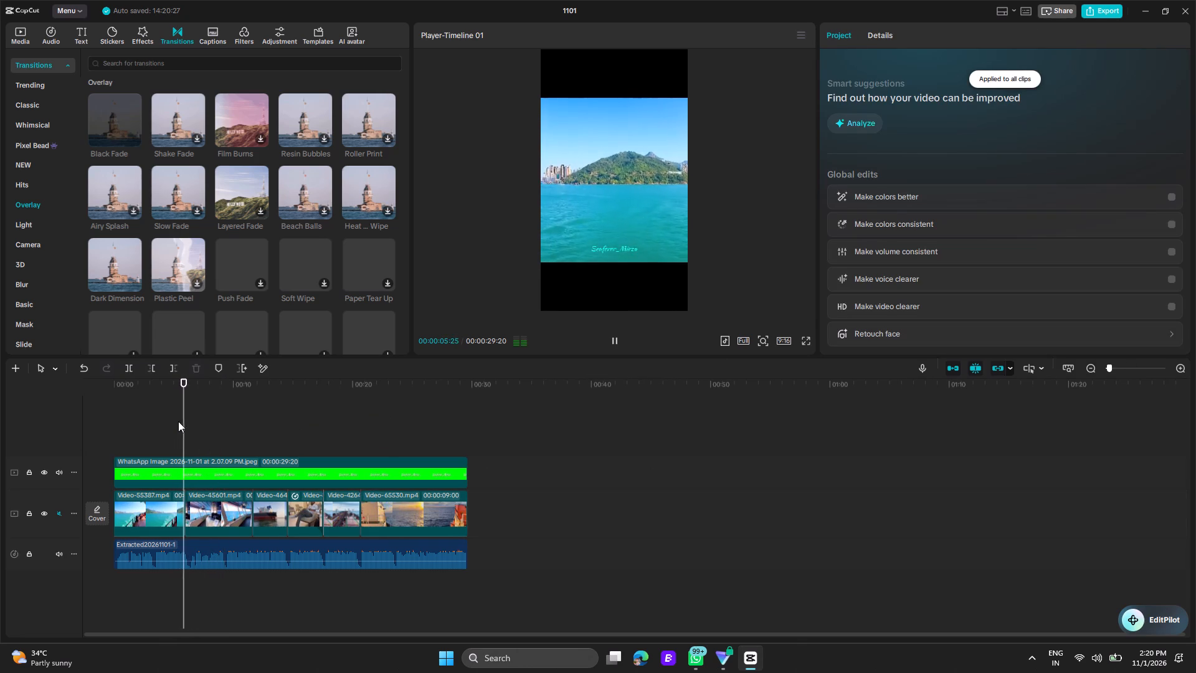
# Lengthen the Black Fade transition between Video-55387.mp4 and Video-45601.mp4 to 0.3 s, apply it to all clips and play the video through.
pyautogui.click(181, 497)
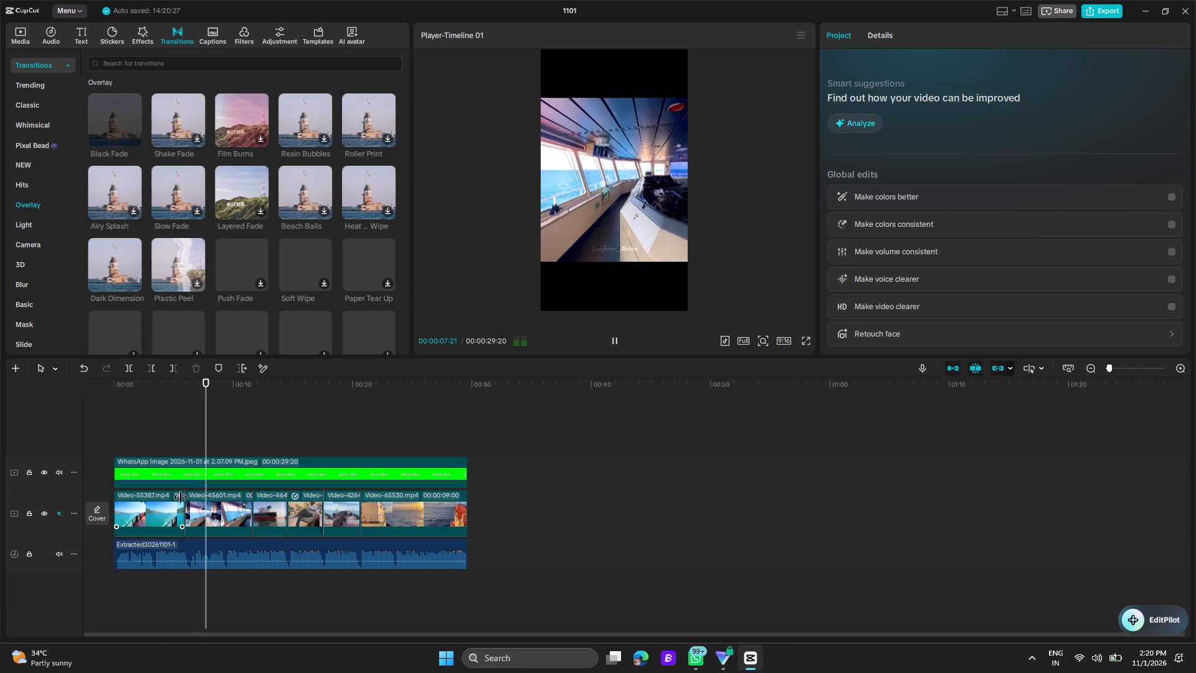
pyautogui.click(187, 504)
pyautogui.click(185, 500)
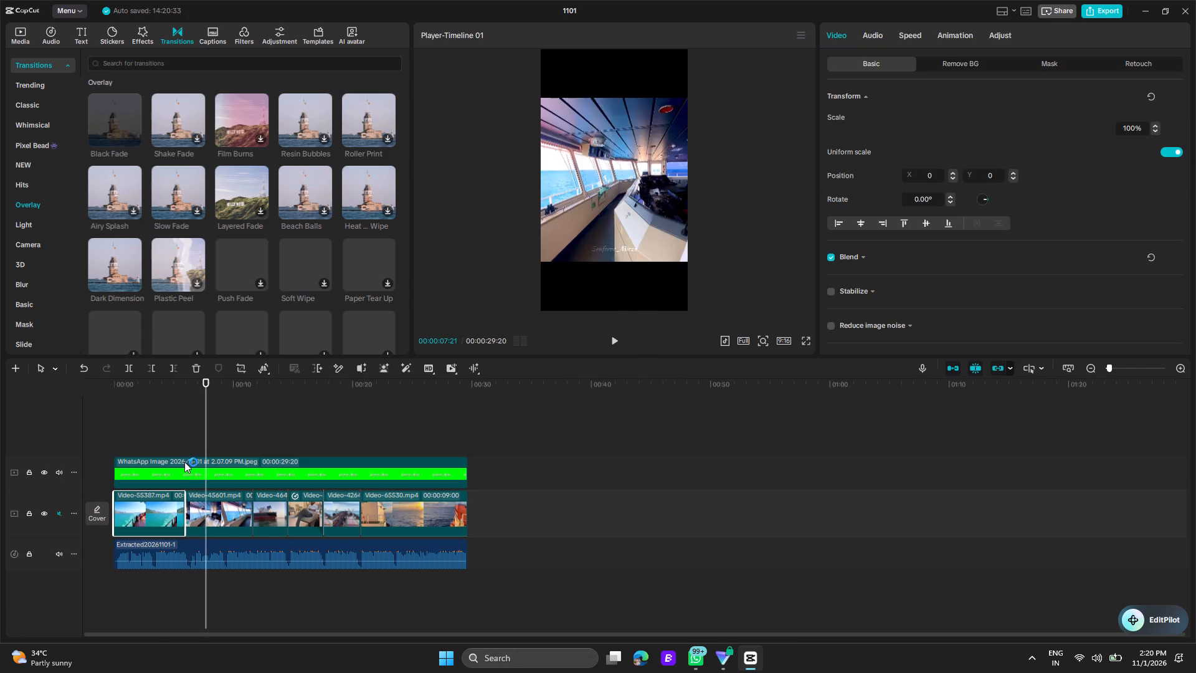
pyautogui.click(182, 426)
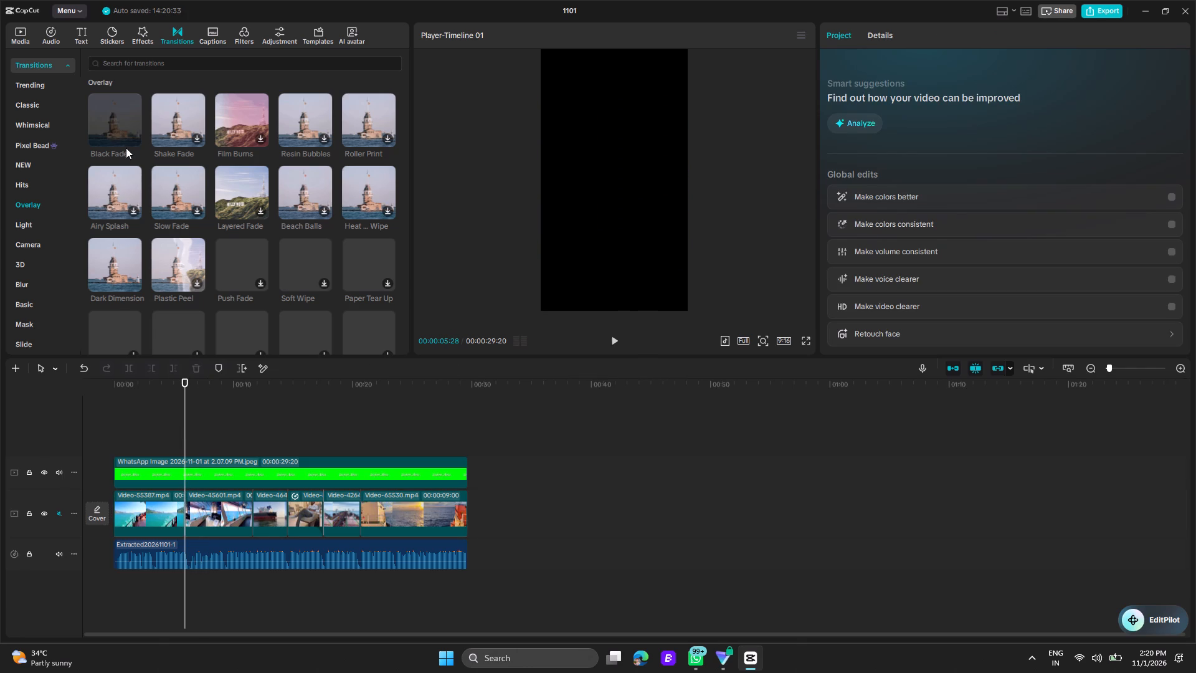
pyautogui.click(132, 139)
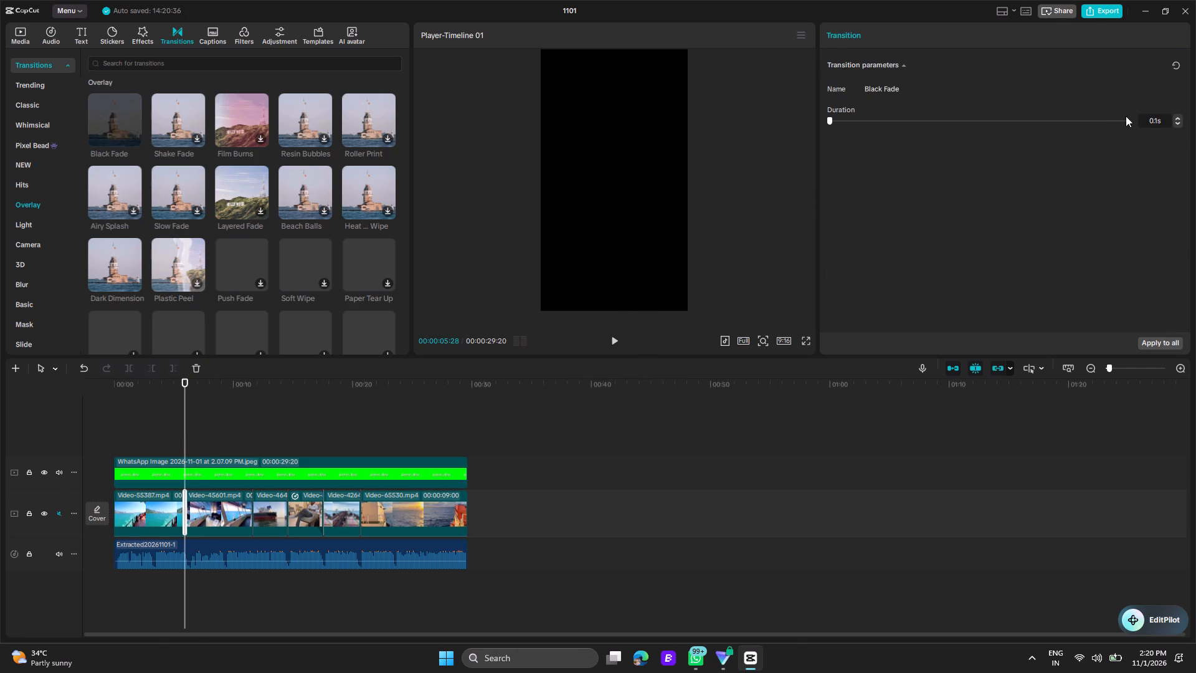
pyautogui.doubleClick(1179, 116)
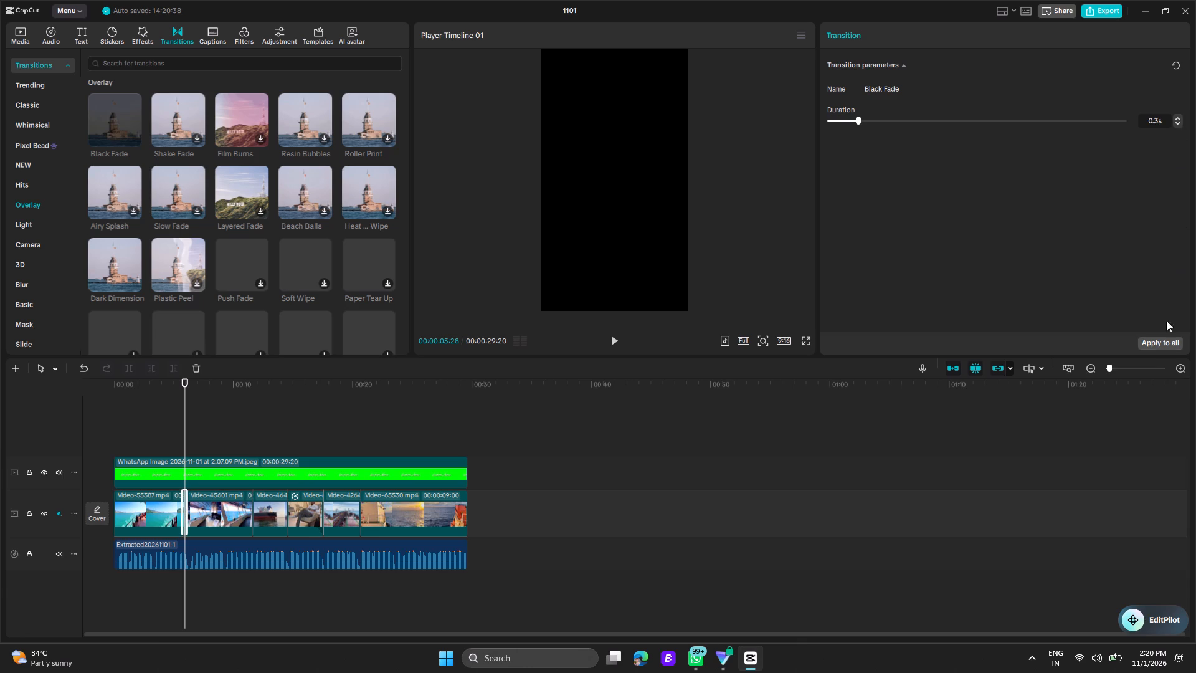
pyautogui.click(1158, 341)
pyautogui.click(173, 424)
pyautogui.press('space')
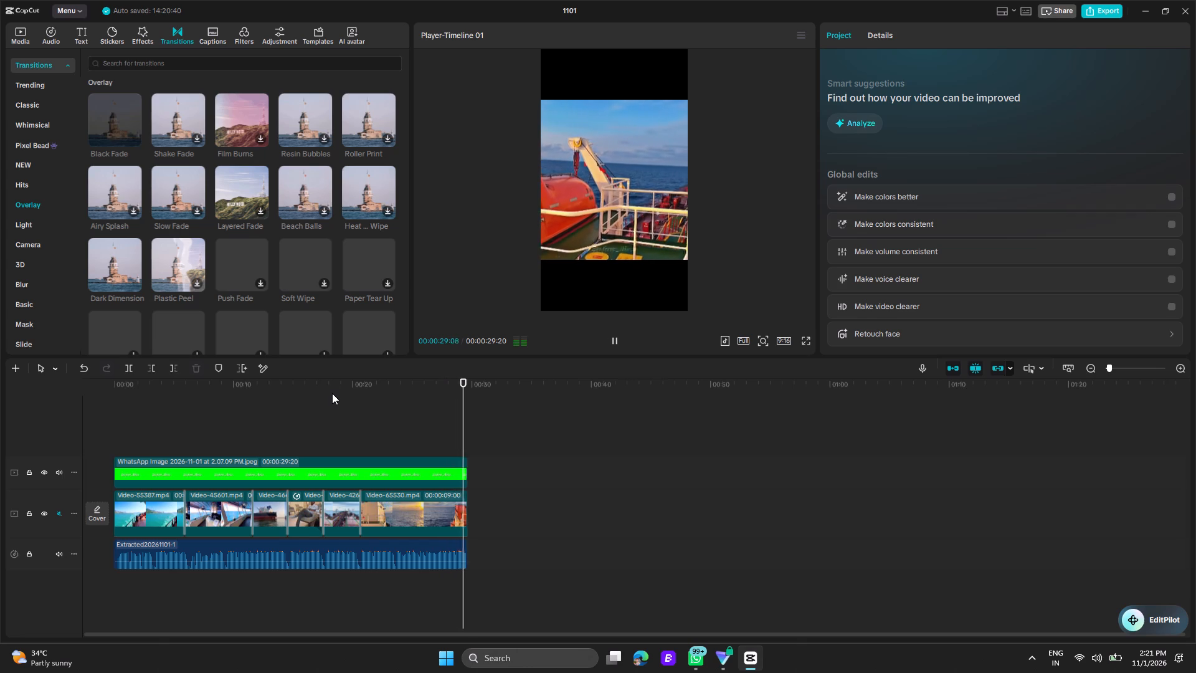
# Delete the green WhatsApp name-image overlay from the timeline and return the playhead to the start.
pyautogui.click(413, 472)
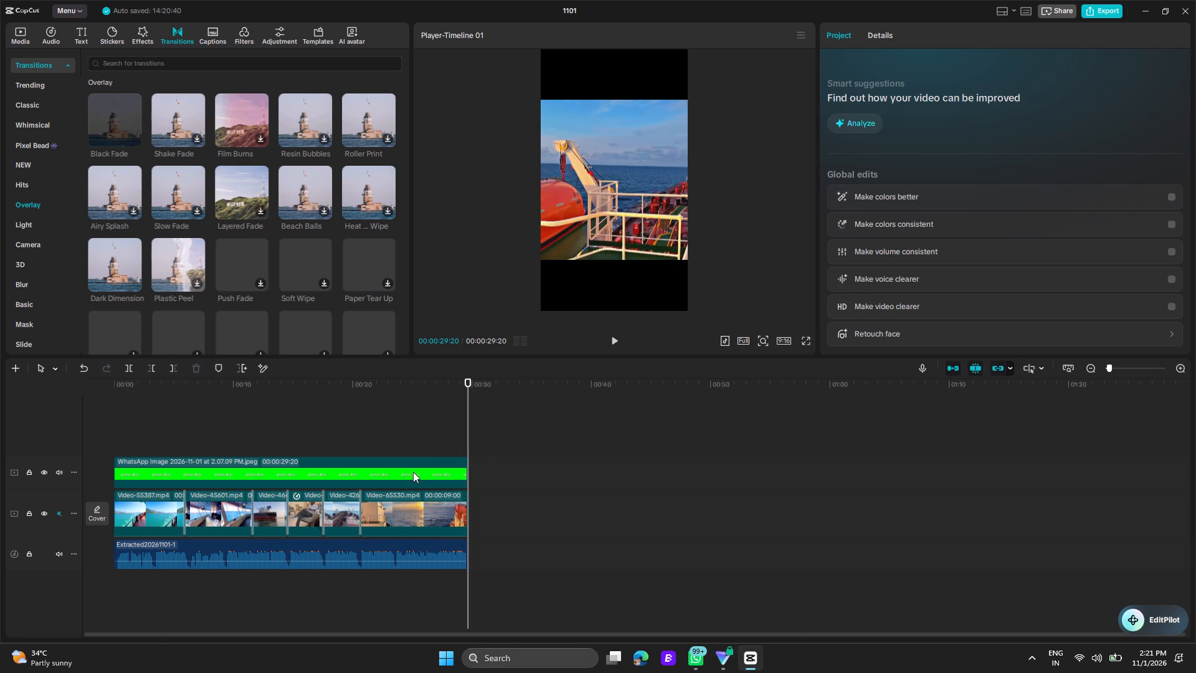
pyautogui.click(198, 372)
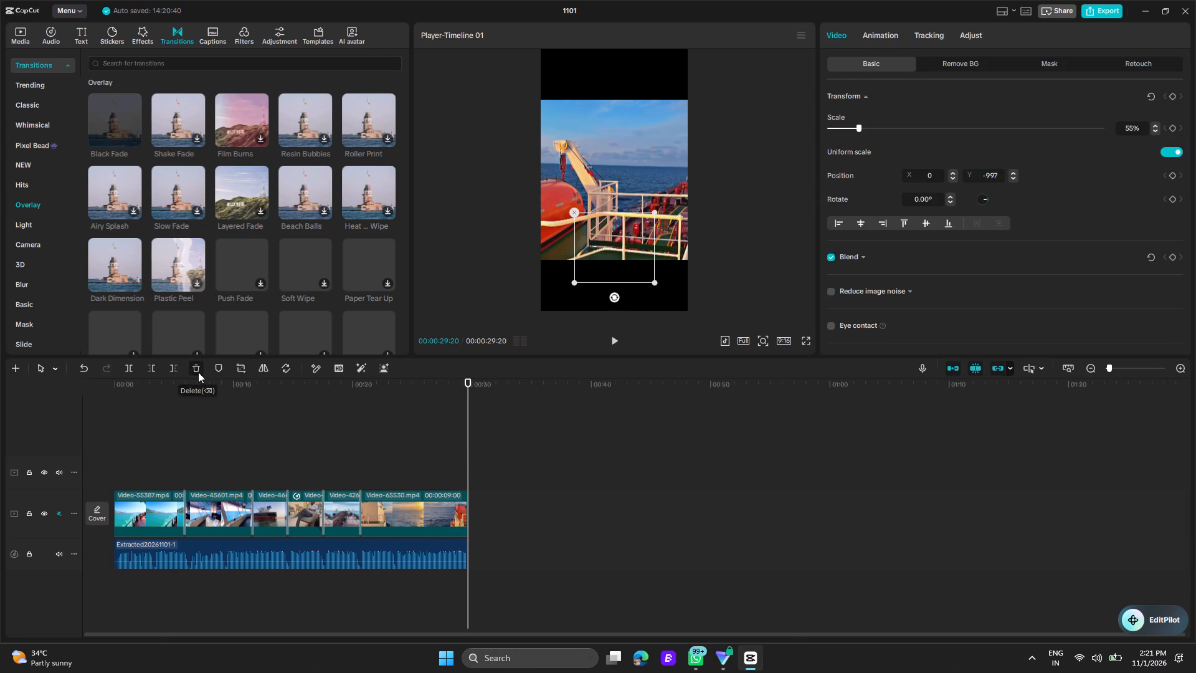
pyautogui.click(187, 422)
pyautogui.moveTo(186, 422); pyautogui.dragTo(71, 441)
pyautogui.click(71, 441)
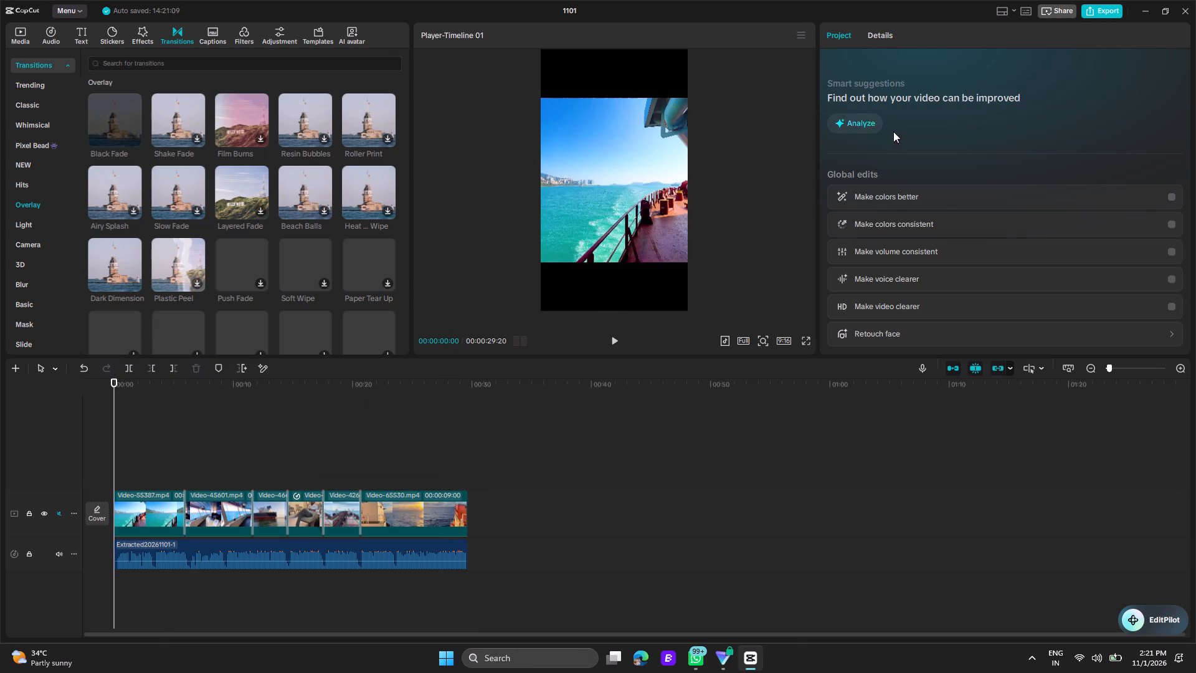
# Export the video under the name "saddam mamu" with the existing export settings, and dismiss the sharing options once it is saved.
pyautogui.click(1103, 10)
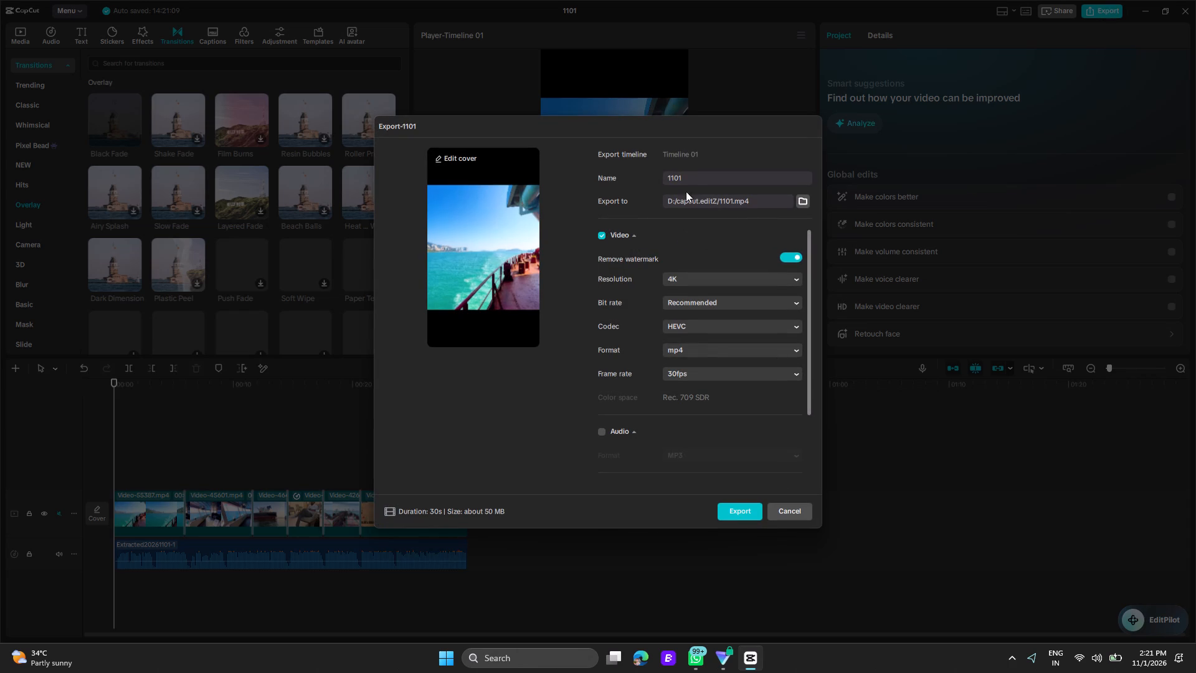
pyautogui.moveTo(685, 182); pyautogui.dragTo(582, 181)
pyautogui.click(581, 181)
pyautogui.moveTo(685, 176); pyautogui.dragTo(633, 176)
pyautogui.press('BackSpace')
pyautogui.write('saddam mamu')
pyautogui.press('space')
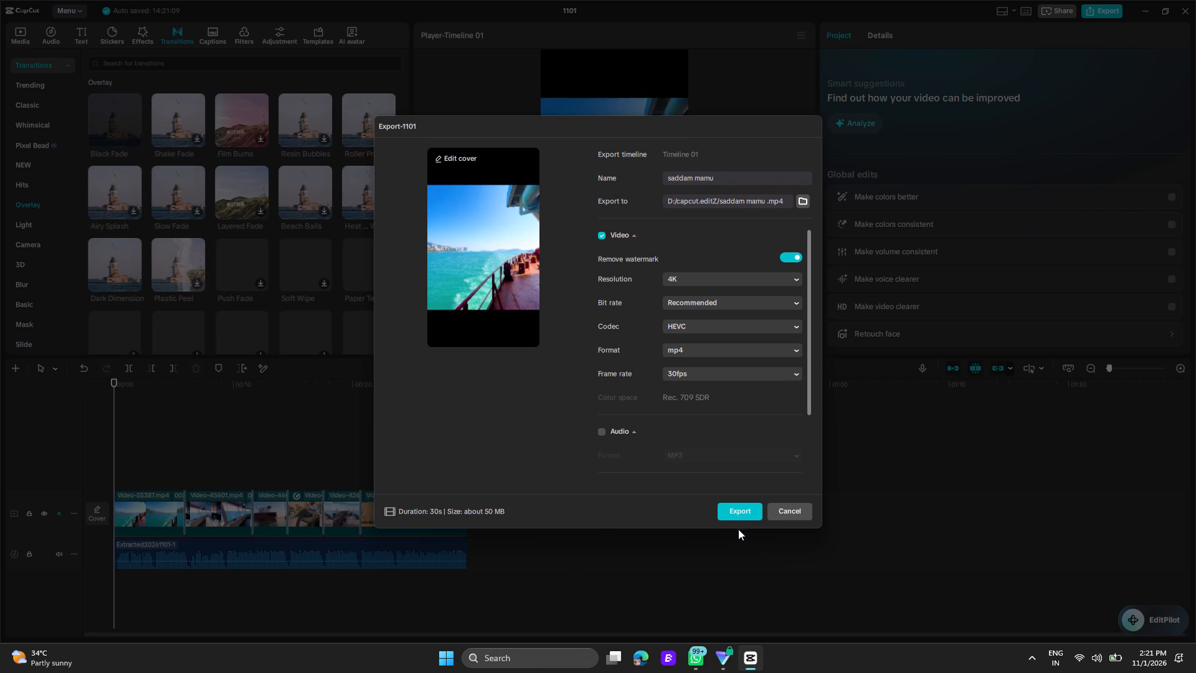
pyautogui.click(738, 507)
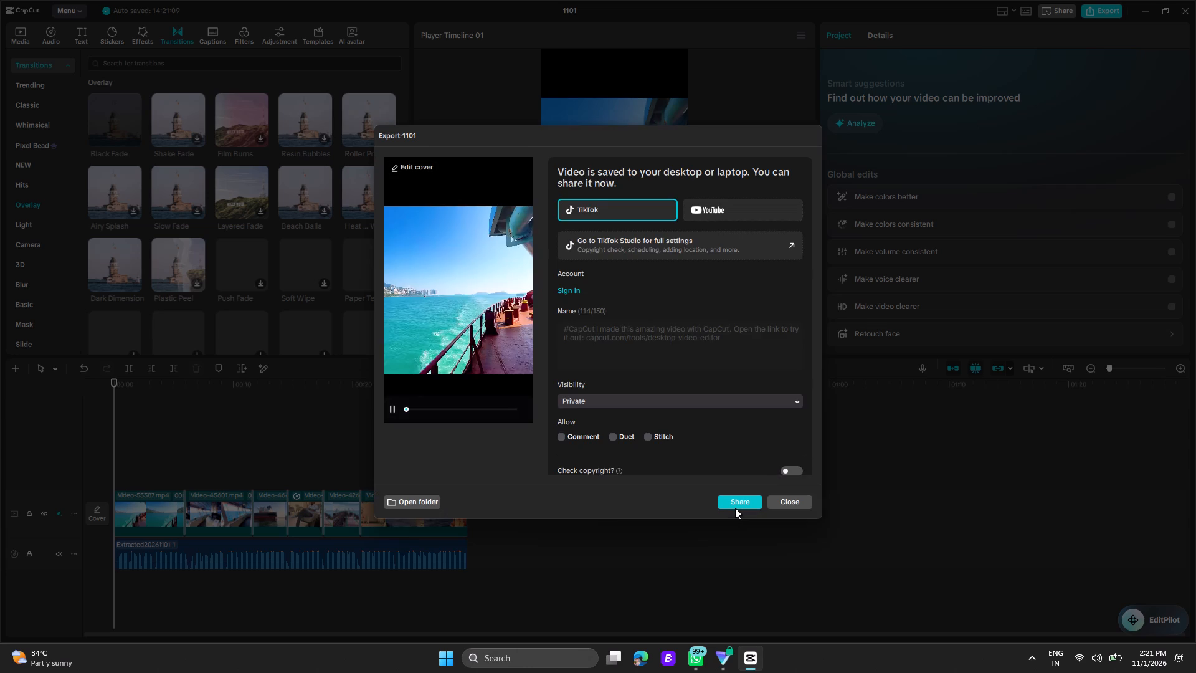
pyautogui.click(790, 500)
# Close project 1101, dismiss the shortcut-conflict notification and close CapCut.
pyautogui.click(1181, 10)
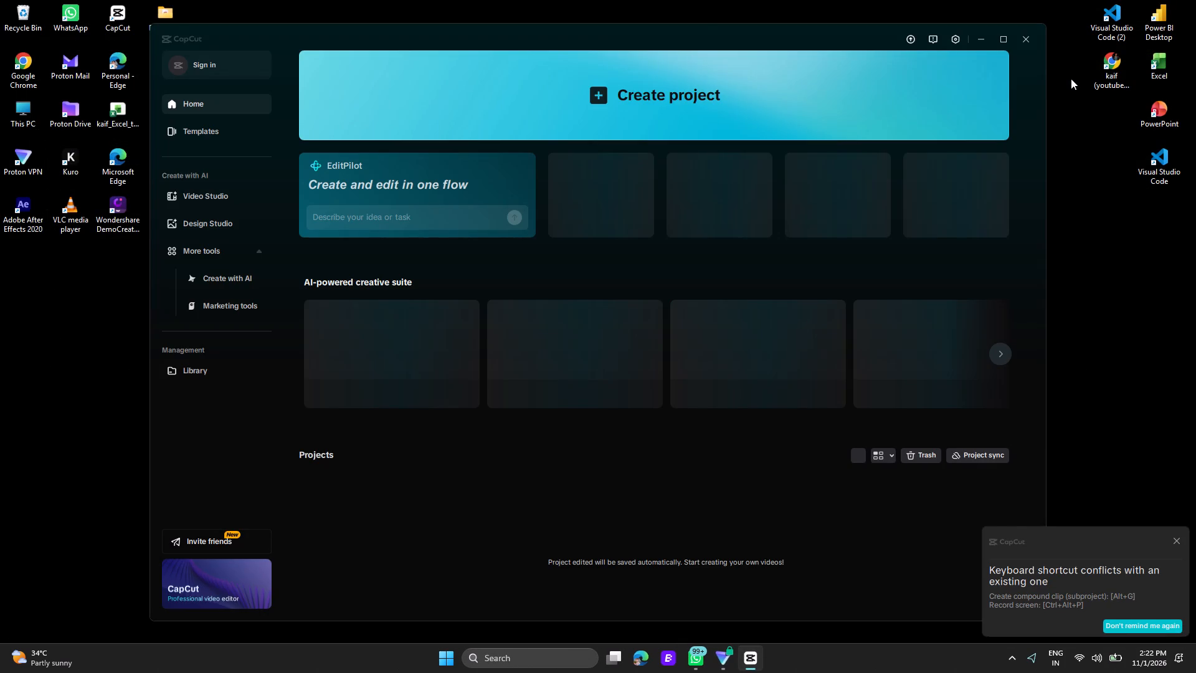
pyautogui.click(1178, 539)
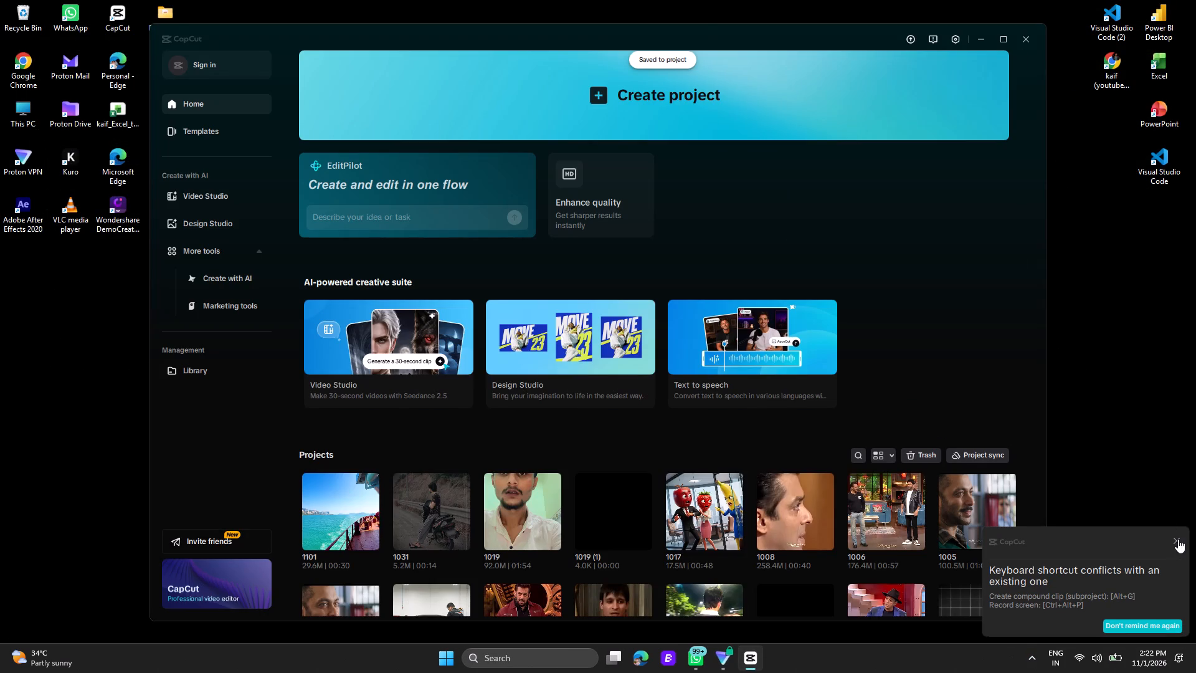
pyautogui.click(1030, 36)
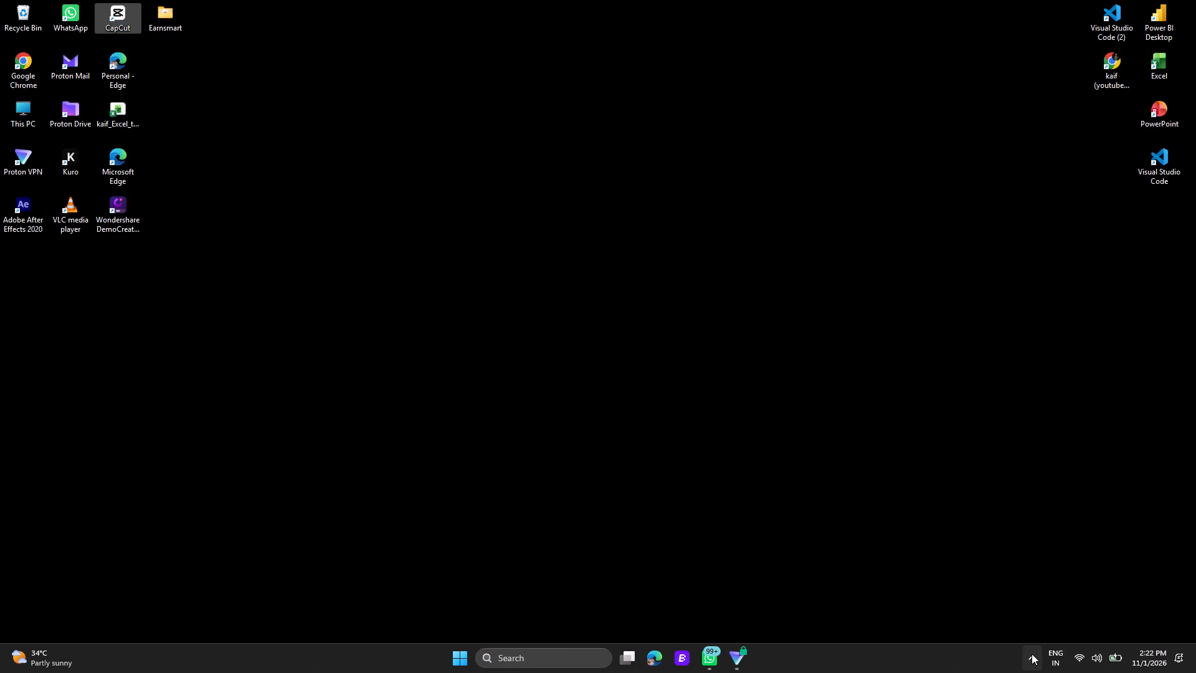
# Switch to Proton VPN, disconnect from the VPN server, exit the app and reopen the hidden background apps list.
pyautogui.doubleClick(1032, 654)
pyautogui.click(1025, 663)
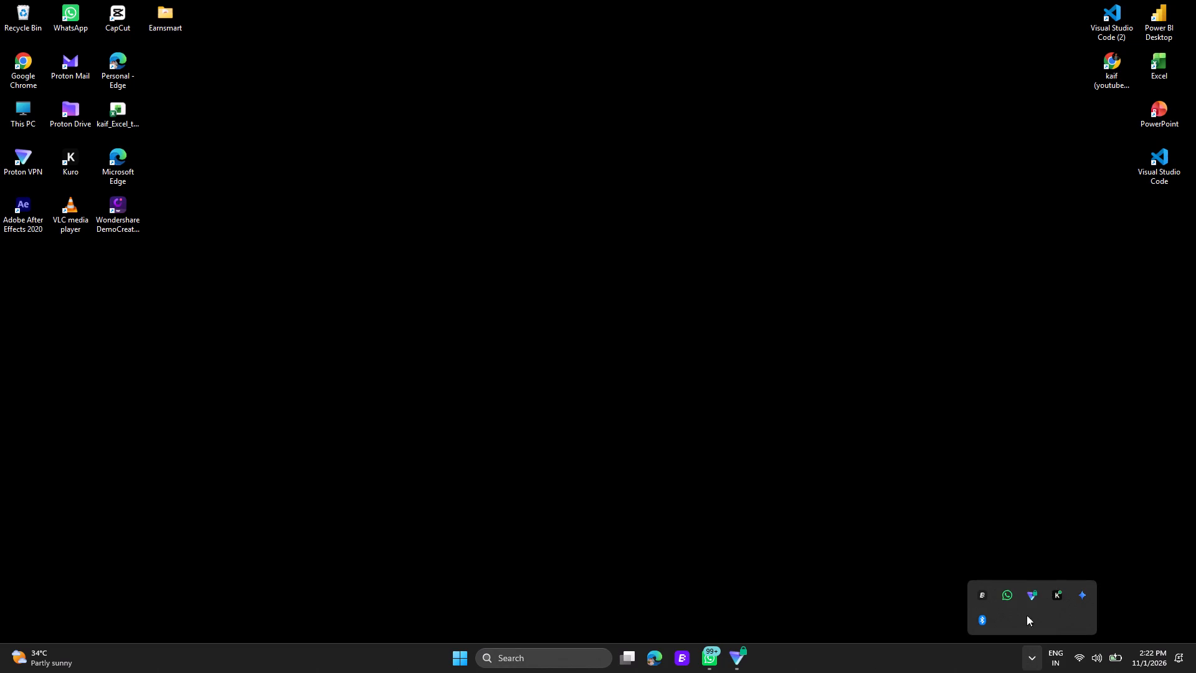
pyautogui.click(1027, 593)
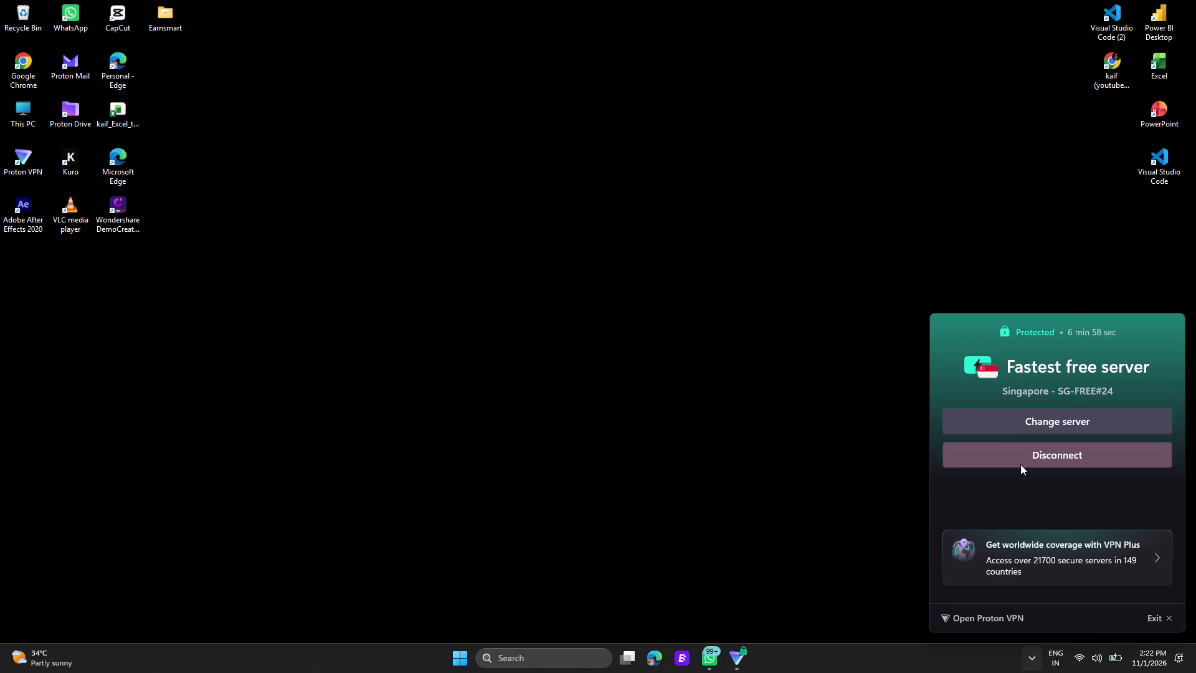
pyautogui.click(1020, 458)
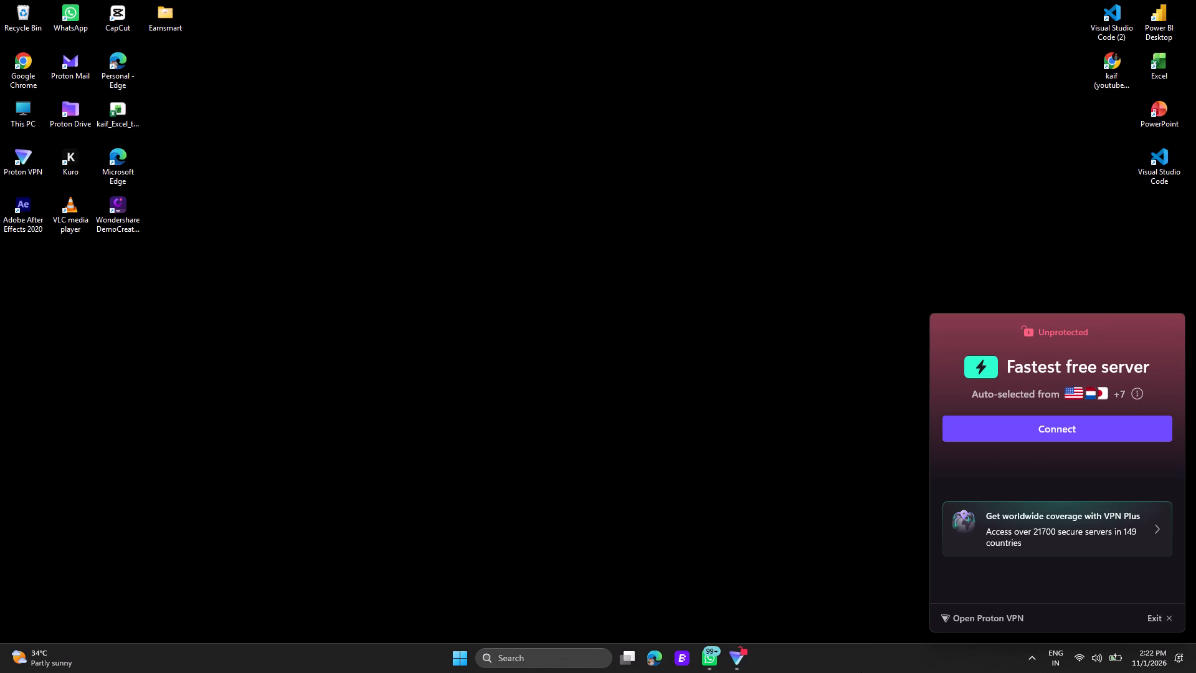
pyautogui.click(1156, 613)
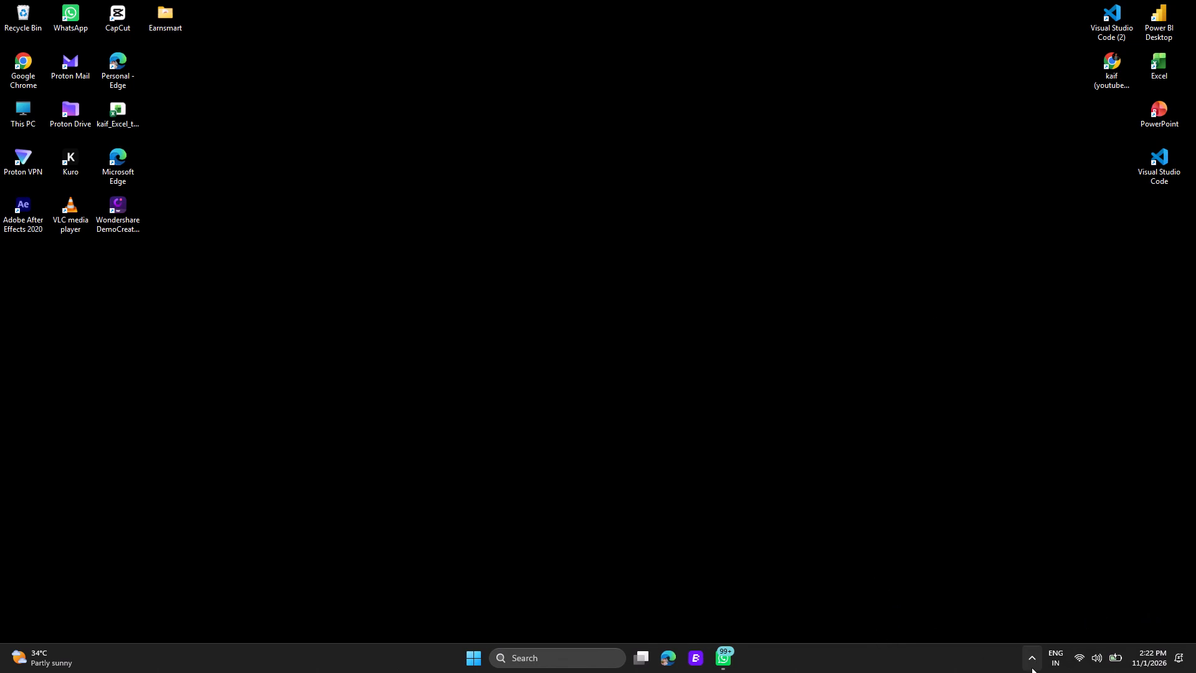
pyautogui.click(1032, 667)
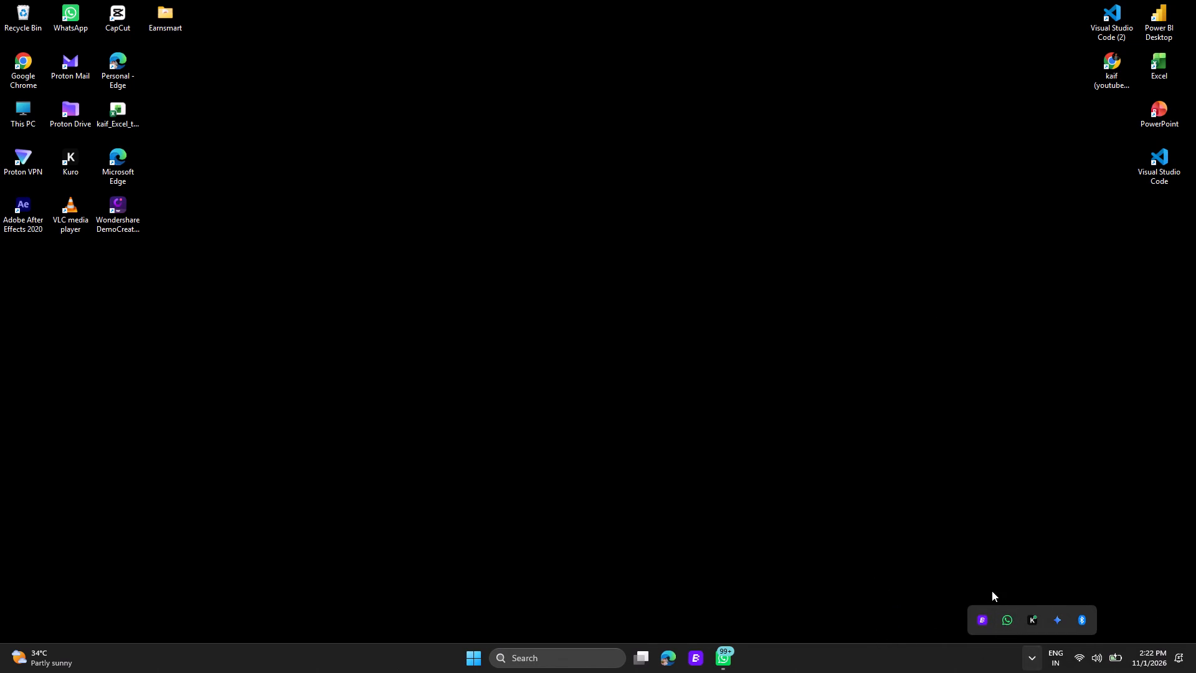